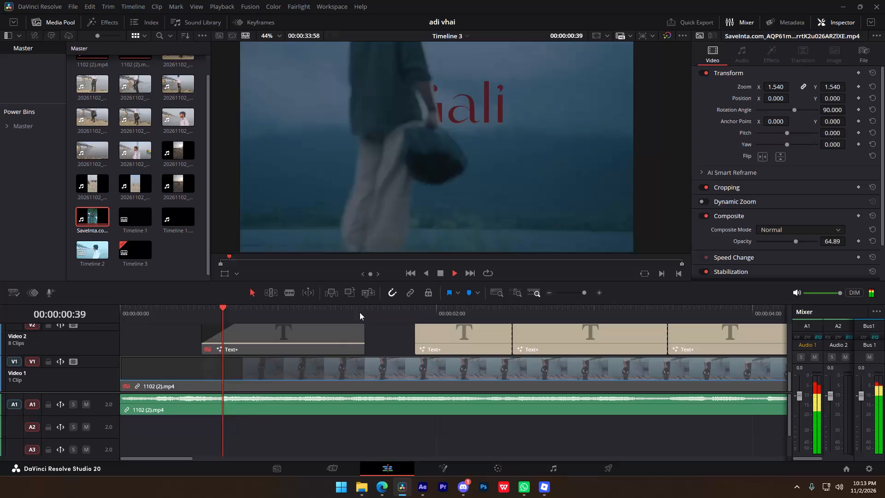
Enable the disabled first Text+ title on the Video 2 track.
key("space")
left_click(332, 336)
type("D")
Extend the end of the "Hai" Text+ title on Video 2 closer to the next title at about 8 seconds.
key("space")
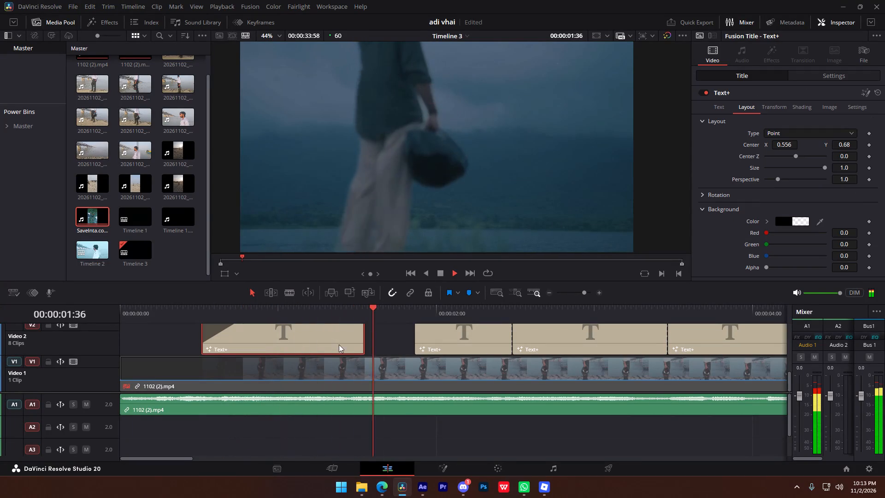
key("space")
key("space")
key("space")
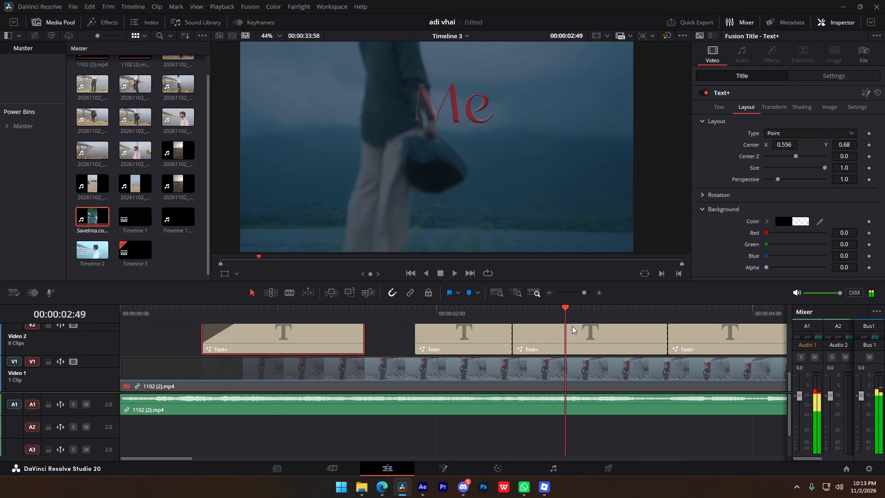
key("space")
scroll(576, 321, "down", 6, "alt")
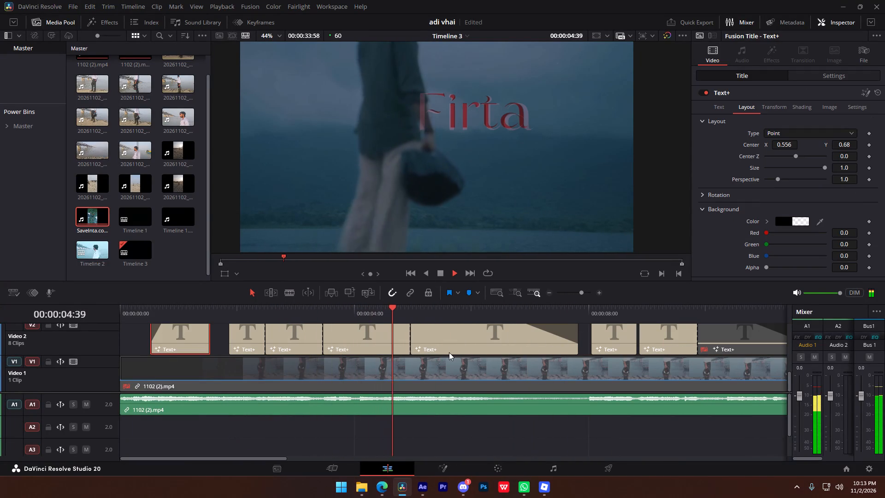
scroll(449, 356, "down", 1, "alt")
scroll(449, 356, "up", 2, "alt")
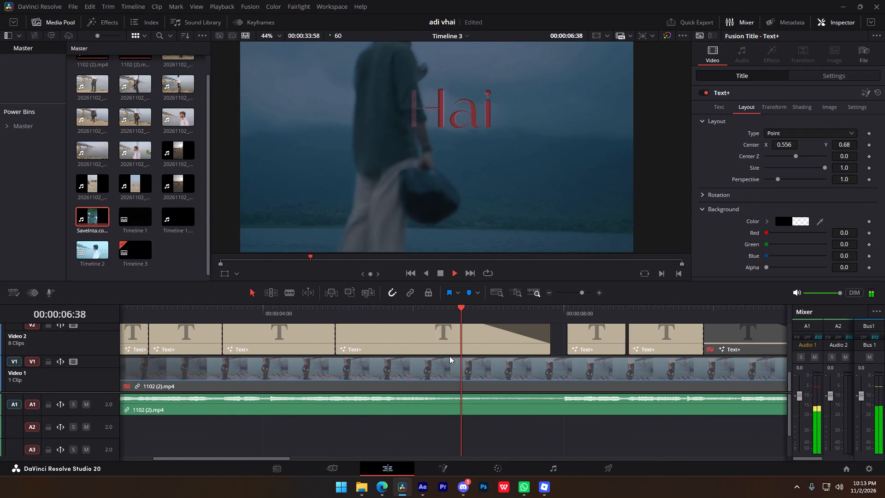
scroll(449, 356, "up", 1, "alt")
key("space")
left_click_drag(460, 321, 479, 318)
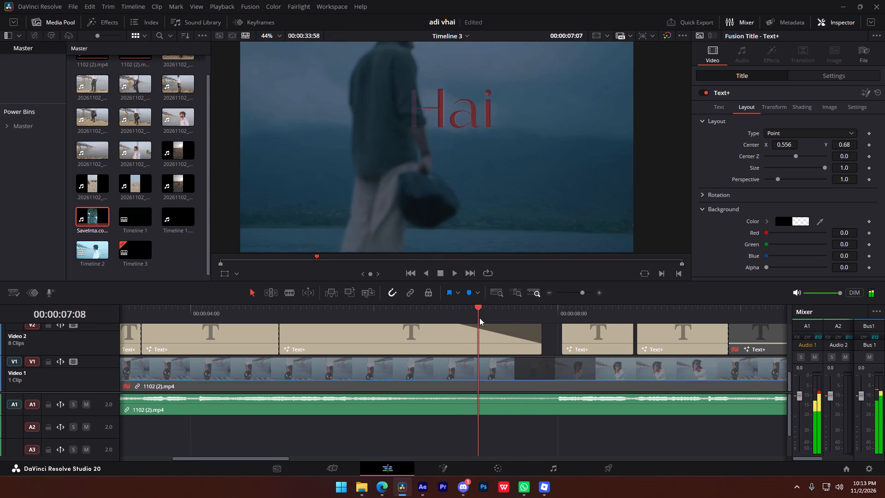
left_click_drag(479, 318, 501, 316)
left_click_drag(543, 334, 556, 336)
Enable the disabled last Text+ title on Video 2, starting at about 10 seconds.
key("space")
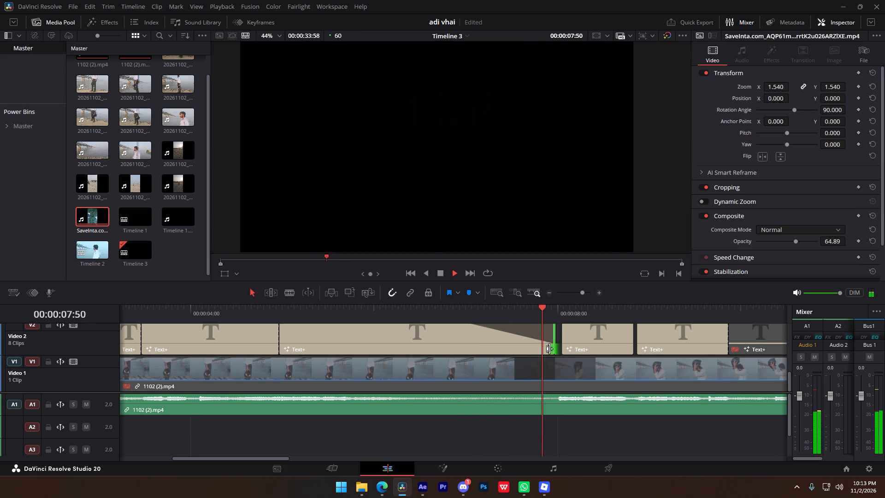
scroll(532, 347, "down", 3, "alt")
key("space")
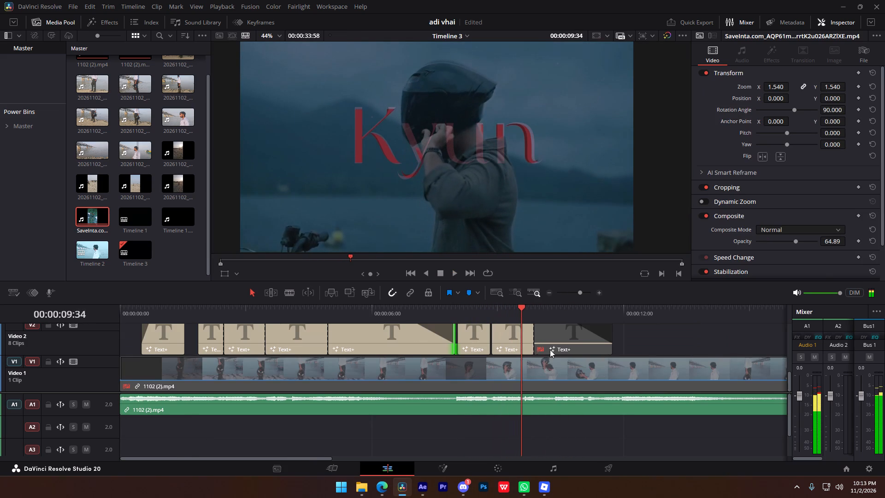
key("space")
key("space")
left_click(562, 346)
key("d")
Replace the text "Kyun" in the last Text+ title with "Banke".
left_click_drag(758, 143, 611, 125)
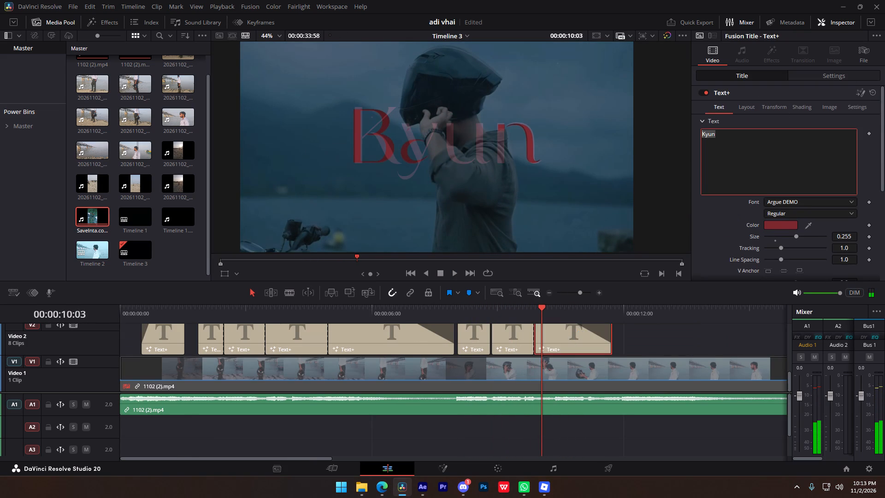
left_click_drag(611, 125, 602, 121)
type("bANKE")
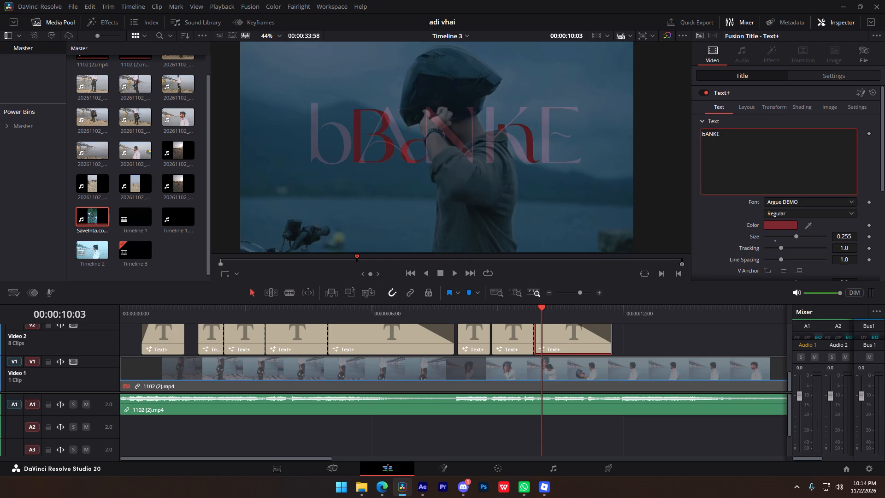
key("BackSpace")
type("Banke")
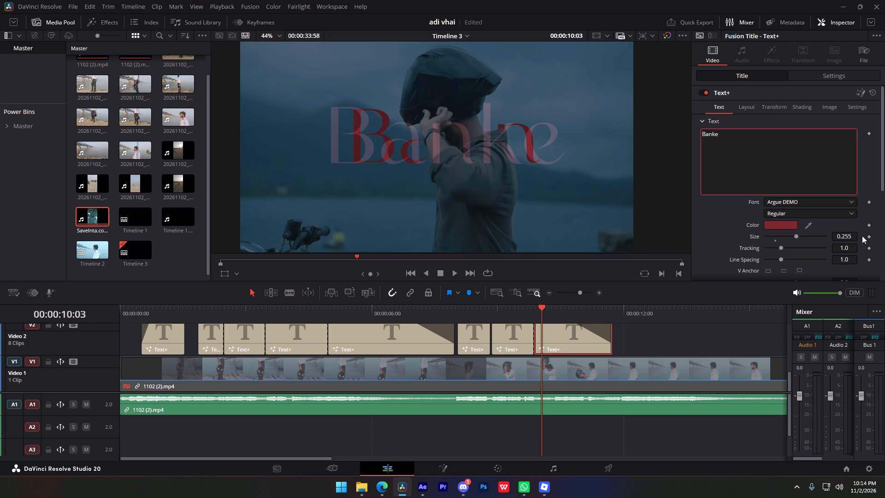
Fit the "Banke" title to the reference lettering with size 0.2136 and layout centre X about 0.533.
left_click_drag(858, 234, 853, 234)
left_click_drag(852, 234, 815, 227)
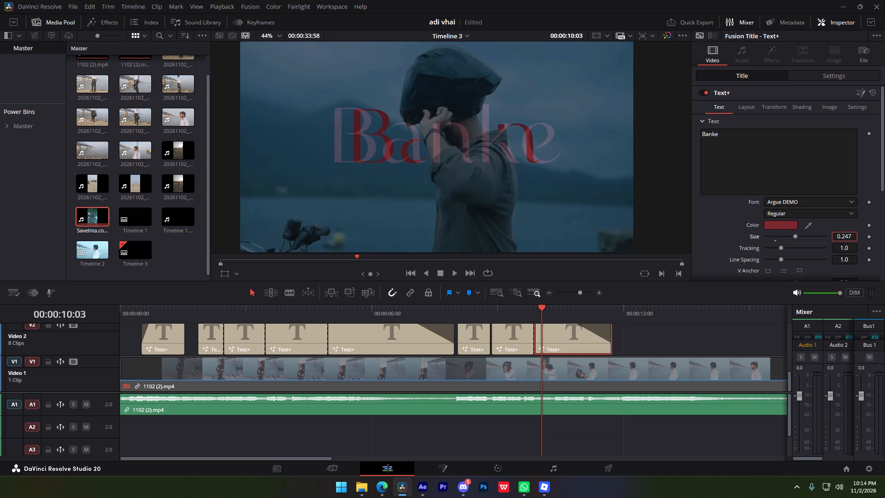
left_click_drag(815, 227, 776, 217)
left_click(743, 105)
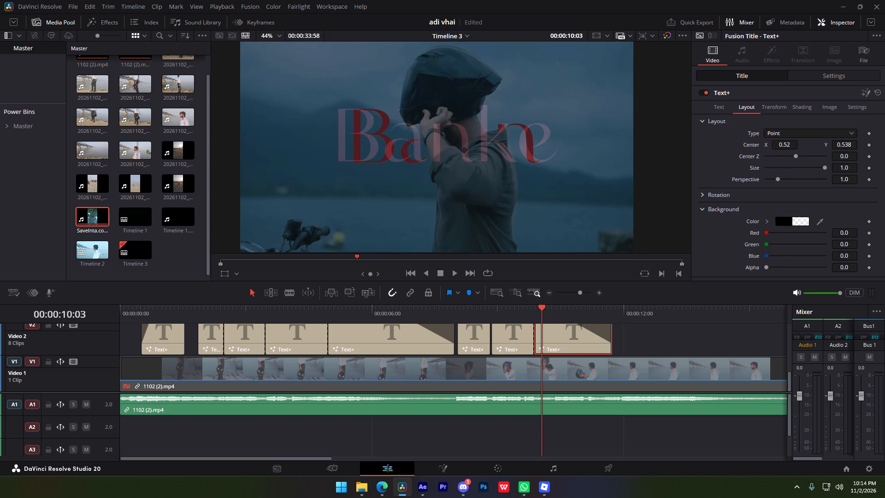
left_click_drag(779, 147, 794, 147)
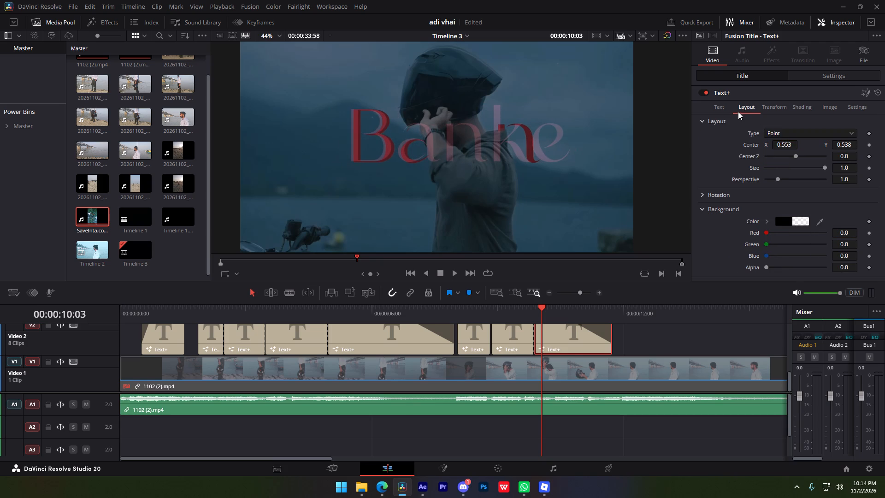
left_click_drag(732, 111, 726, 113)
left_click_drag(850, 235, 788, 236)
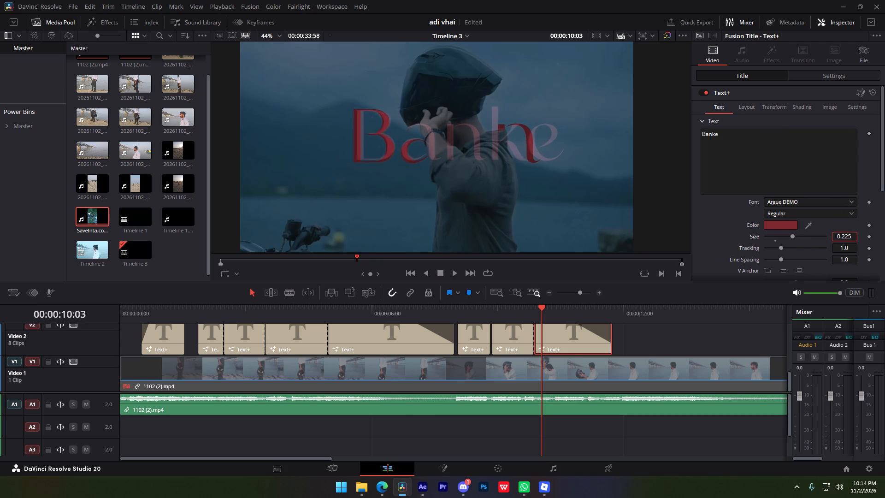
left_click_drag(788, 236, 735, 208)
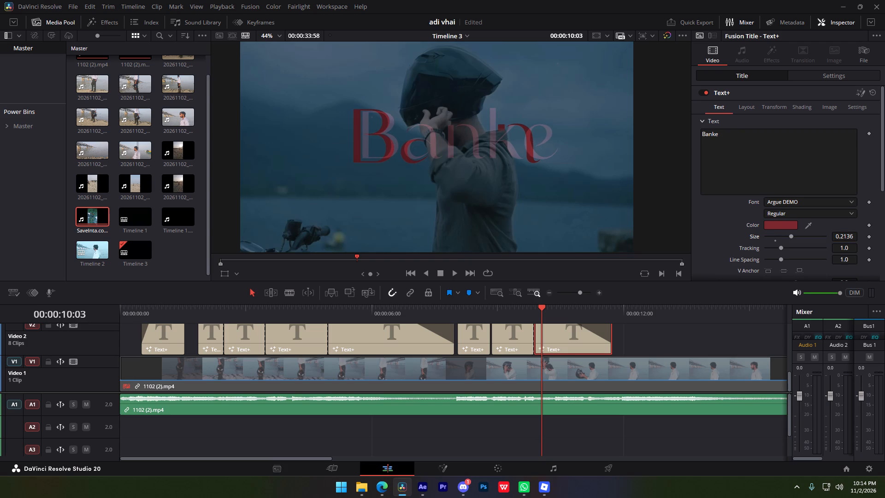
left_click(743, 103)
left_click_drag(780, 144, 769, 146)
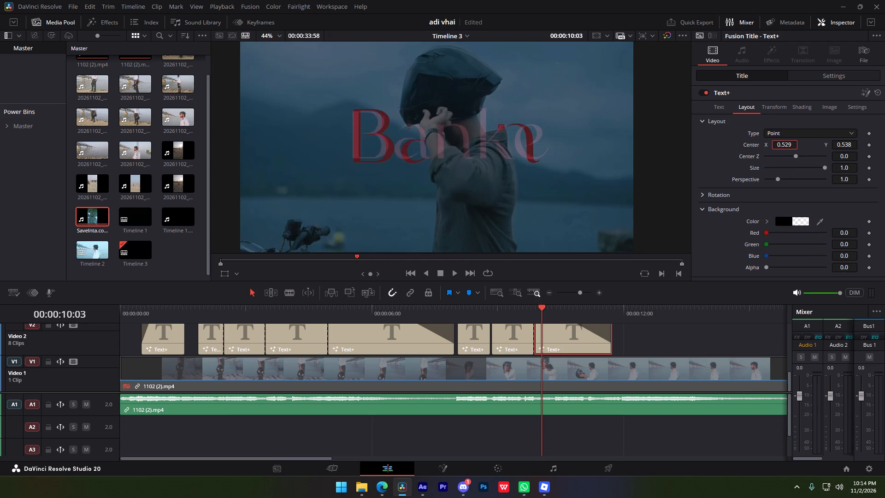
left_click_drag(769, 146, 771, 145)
Replay the section from about 10 seconds and shorten the last title's text to "Ban".
left_click_drag(547, 319, 538, 321)
key("space")
left_click(647, 345)
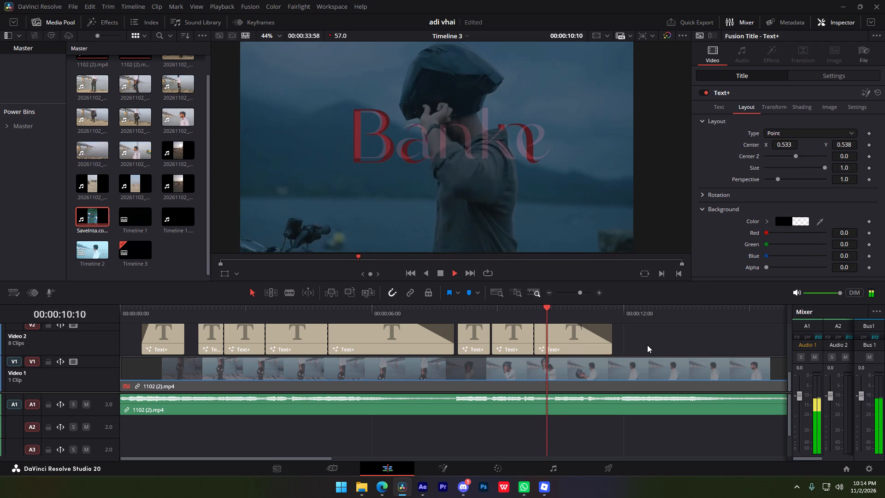
key("space")
left_click_drag(574, 317, 531, 321)
key("space")
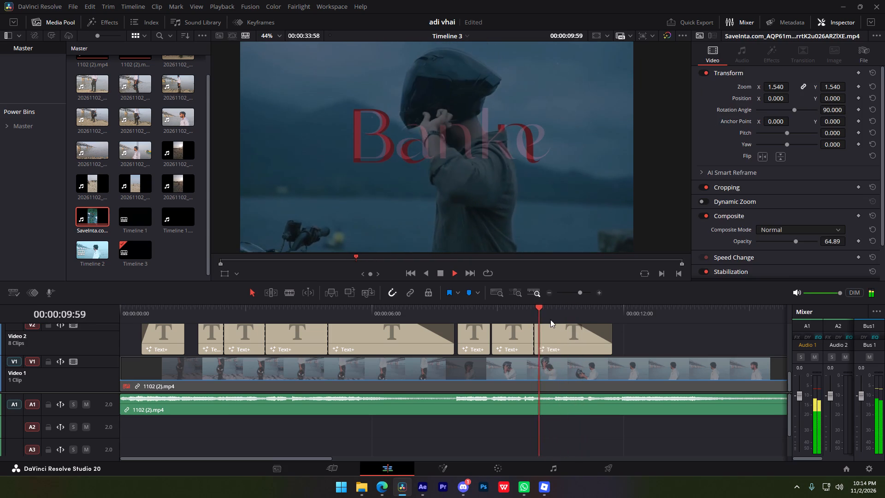
key("space")
left_click(579, 353)
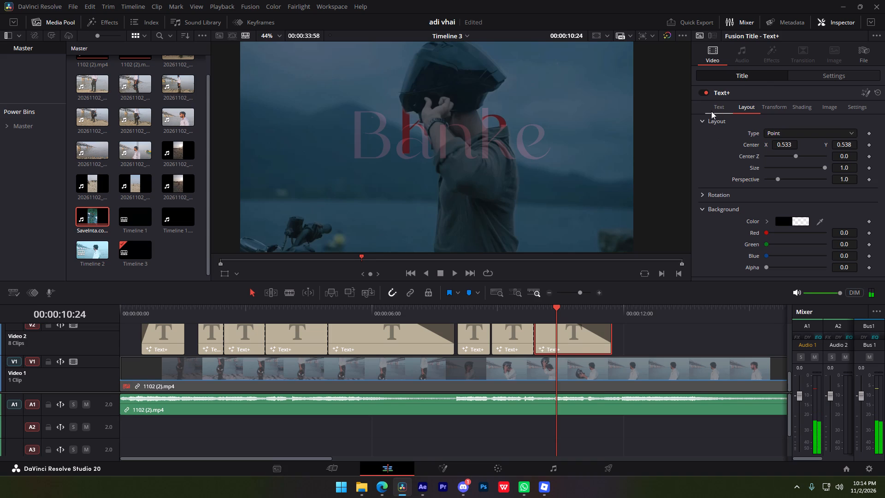
left_click(712, 112)
left_click(749, 147)
key("BackSpace")
key("BackSpace")
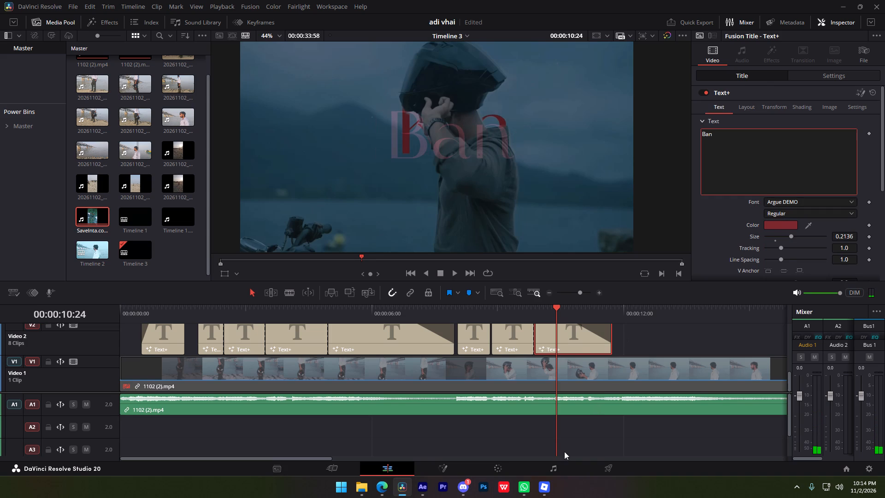
left_click_drag(678, 347, 668, 345)
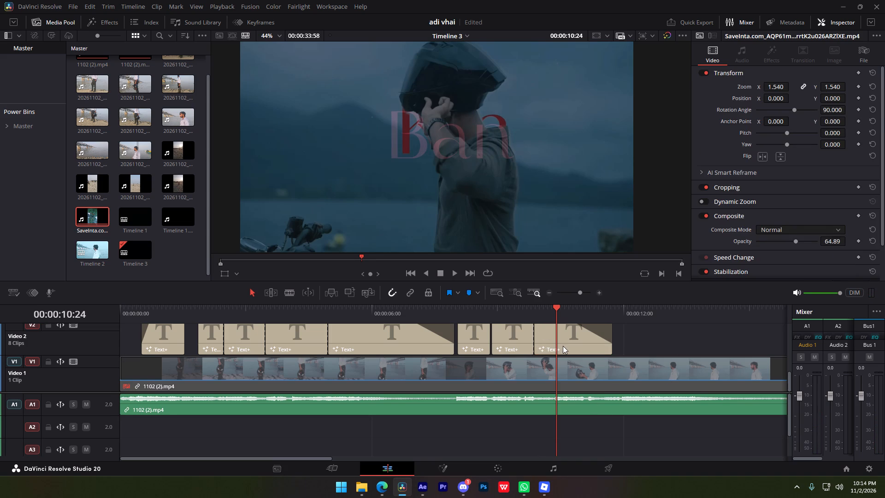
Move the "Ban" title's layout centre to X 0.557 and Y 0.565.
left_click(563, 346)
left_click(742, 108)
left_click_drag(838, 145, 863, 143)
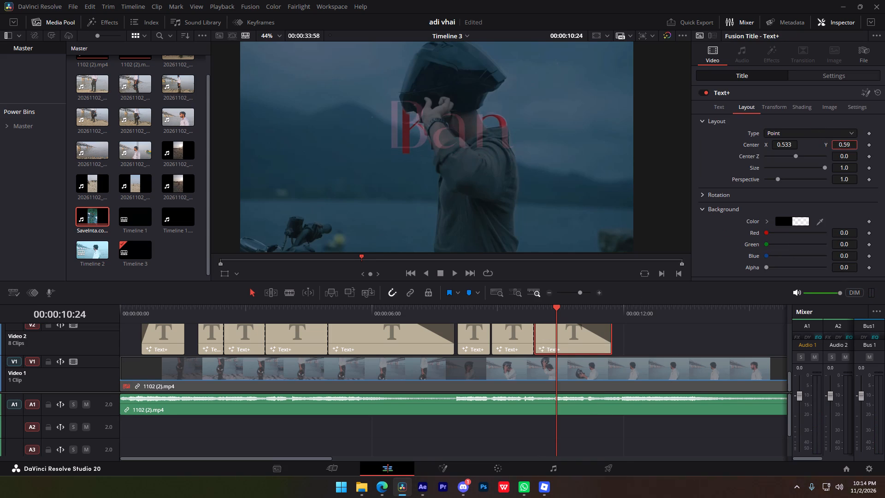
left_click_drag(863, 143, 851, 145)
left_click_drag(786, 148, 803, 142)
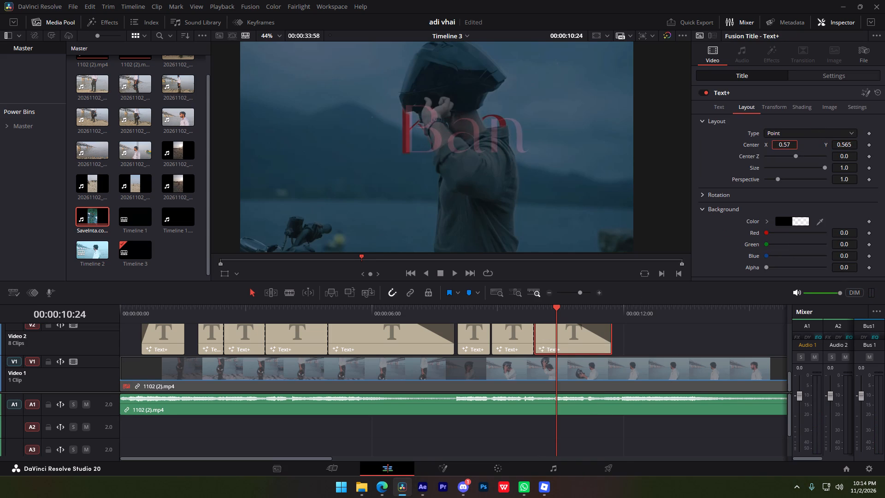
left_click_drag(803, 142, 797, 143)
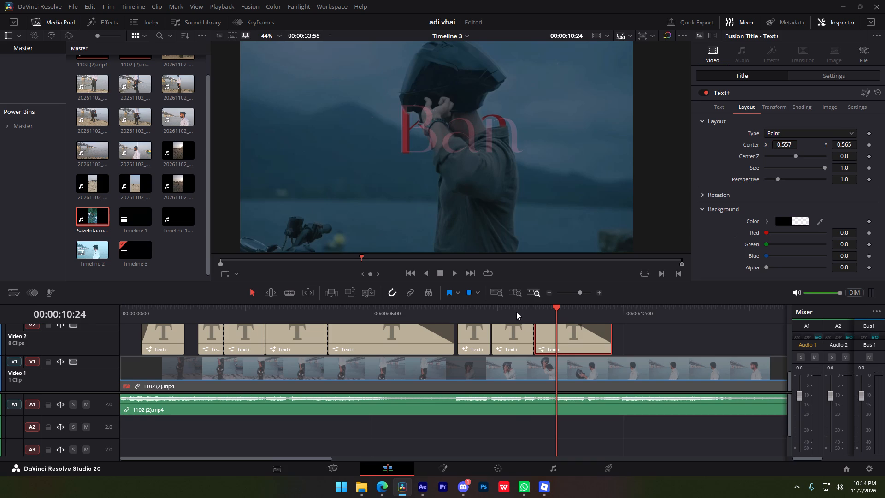
Recheck the reference word at about 10 seconds and change the title text to "Baan".
left_click_drag(515, 311, 522, 312)
left_click(525, 312)
key("space")
key("space")
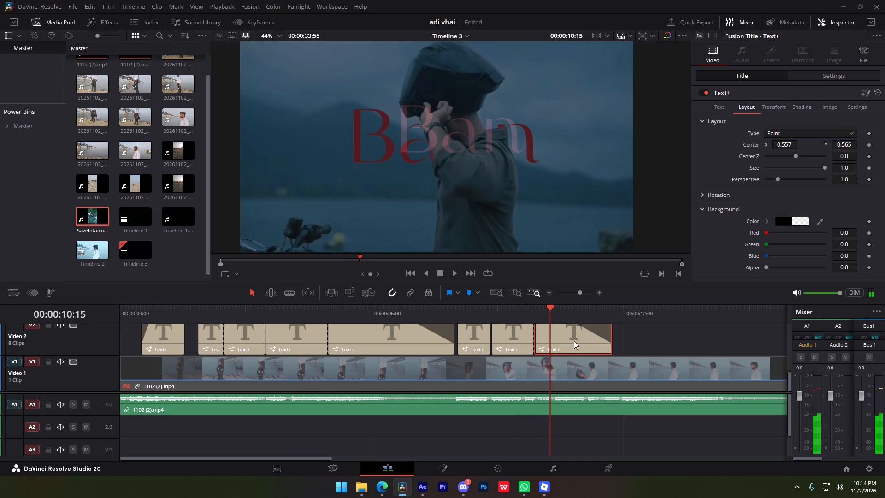
left_click(576, 342)
left_click(716, 97)
left_click(720, 103)
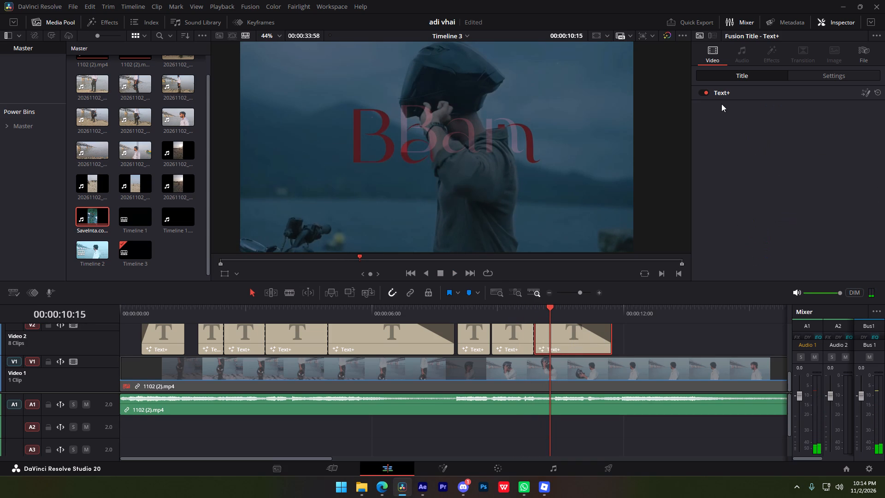
left_click(721, 95)
left_click(726, 108)
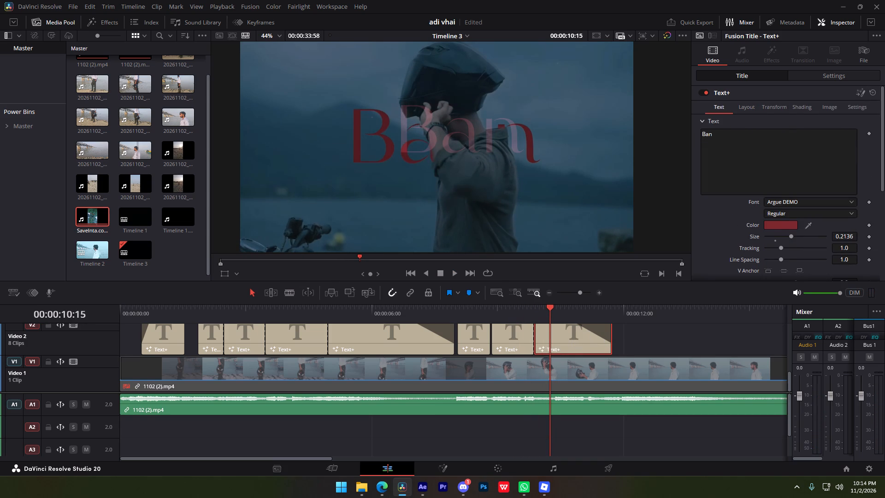
left_click(706, 133)
key("a")
left_click(743, 174)
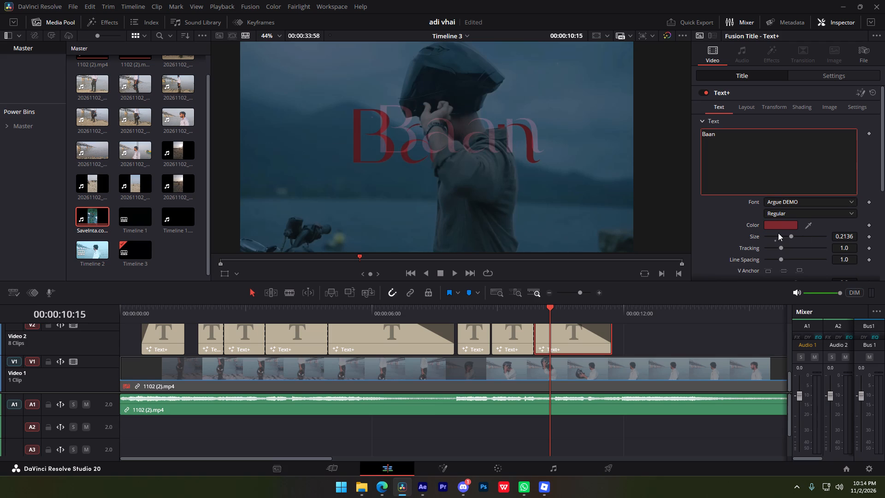
Match the "Baan" title to the reference lettering with size 0.2359 and layout centre X 0.513, Y 0.542.
left_click_drag(838, 235, 472, 207)
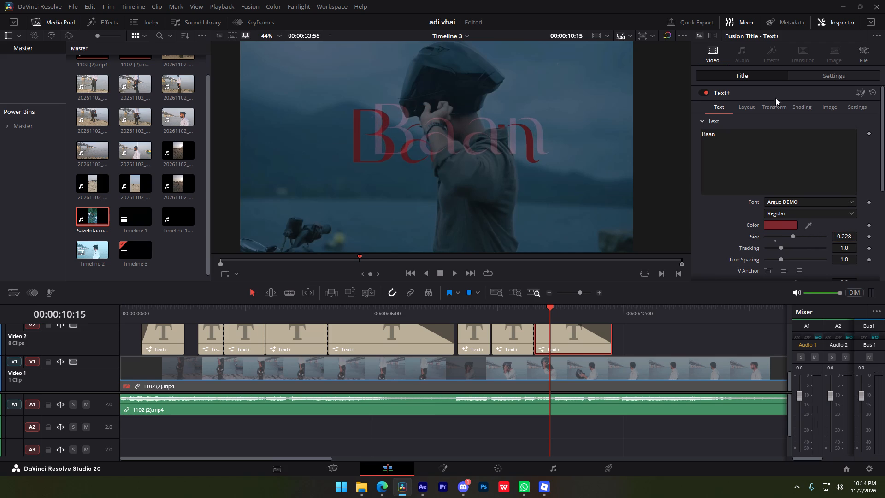
left_click(748, 107)
left_click_drag(791, 149, 770, 151)
left_click_drag(855, 147, 844, 146)
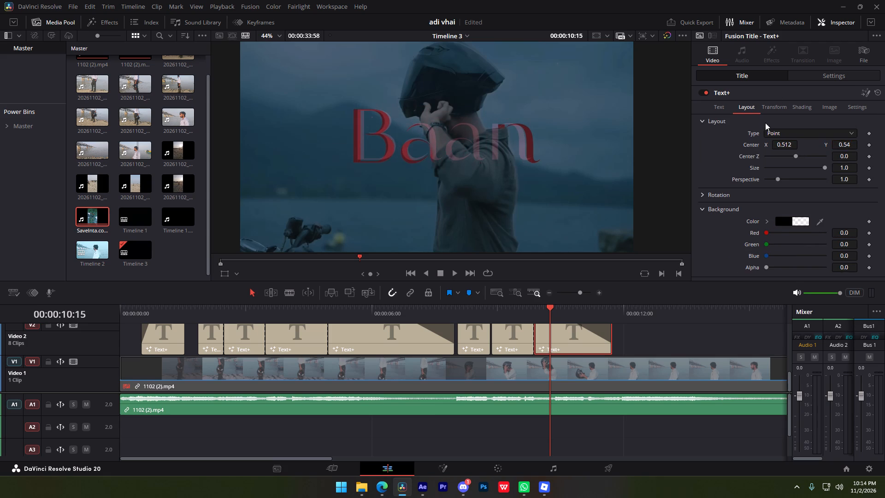
left_click(724, 107)
left_click_drag(846, 236, 853, 233)
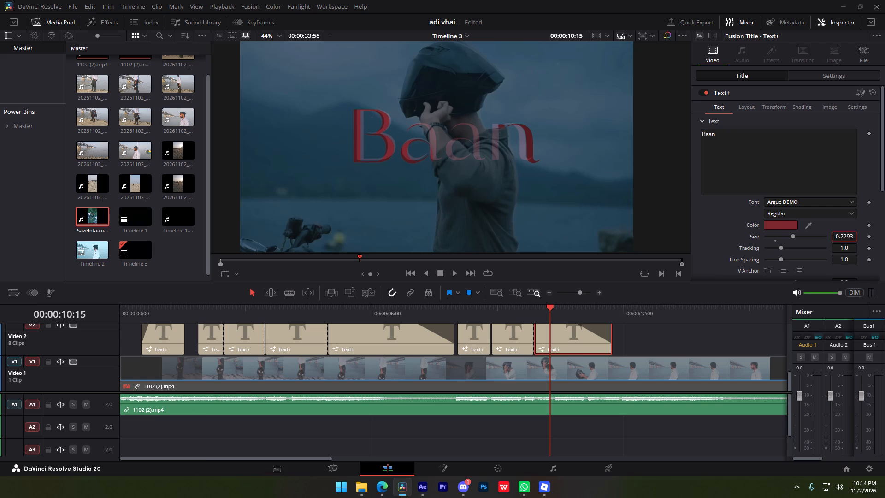
left_click_drag(853, 233, 449, 220)
left_click_drag(750, 110, 760, 114)
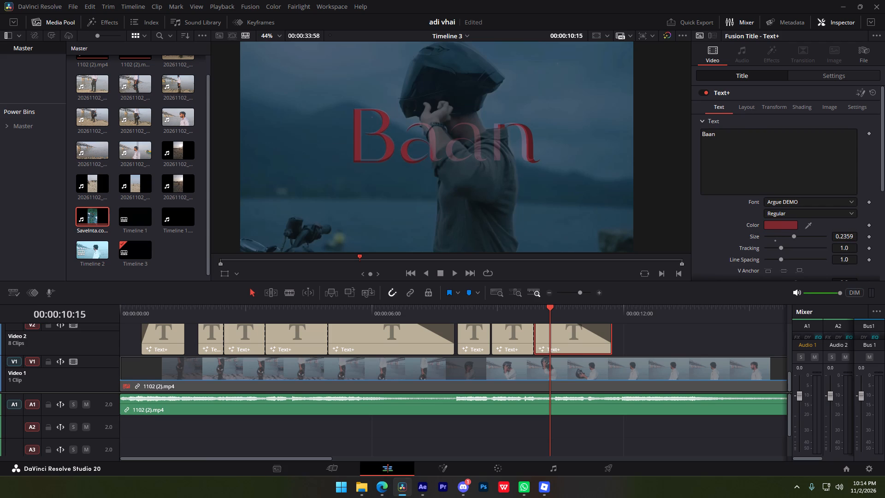
left_click(753, 113)
left_click(777, 143)
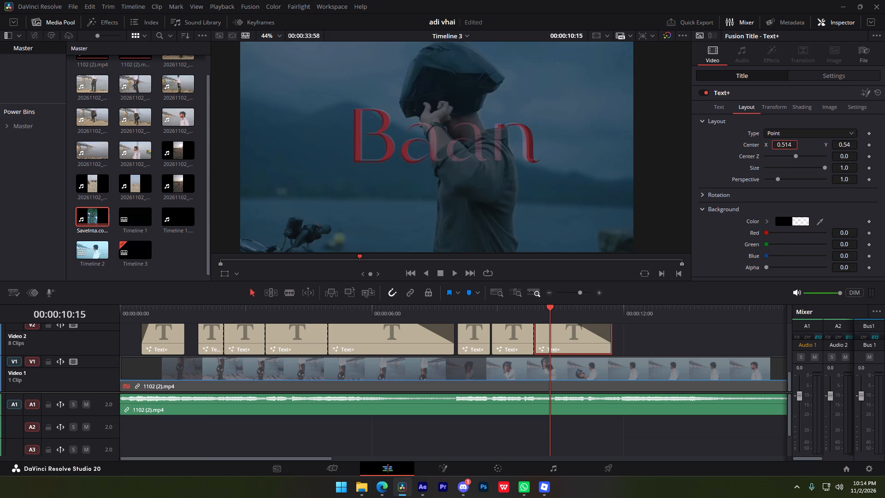
left_click(843, 144)
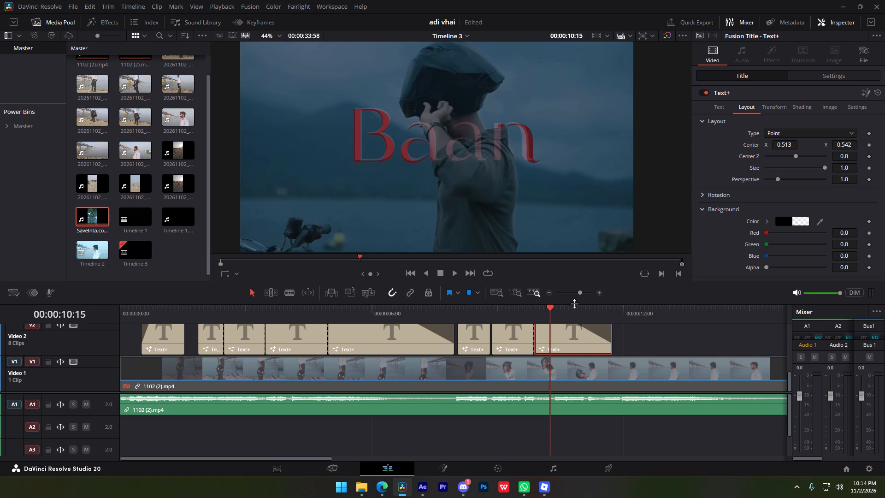
Remove the fade-out from the end of the "Baan" title.
left_click(556, 310)
key("space")
key("space")
scroll(582, 338, "up", 2)
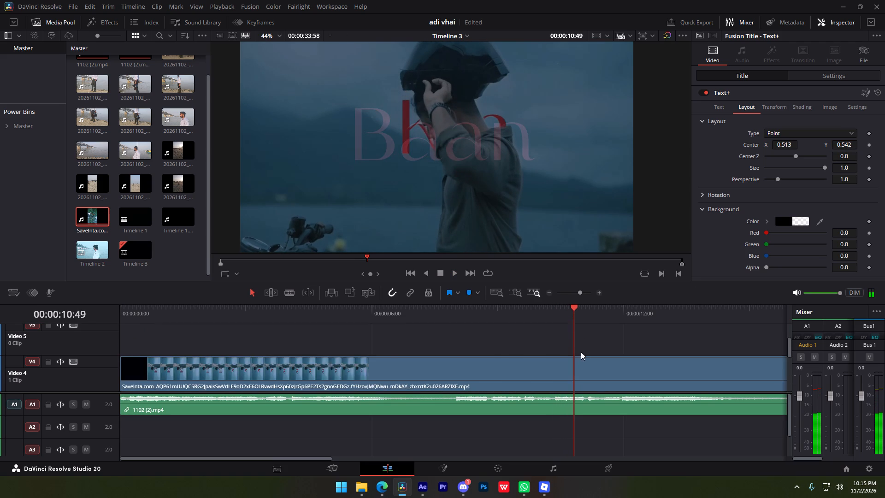
scroll(581, 359, "down", 1)
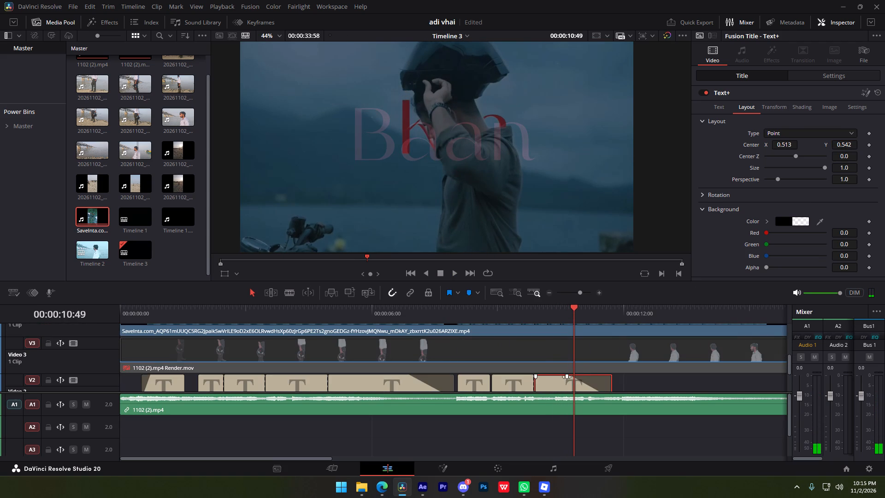
left_click_drag(566, 377, 752, 367)
Find where the reference word changes after "Baan" and split the title there, at 10:21.
left_click(521, 314)
key("space")
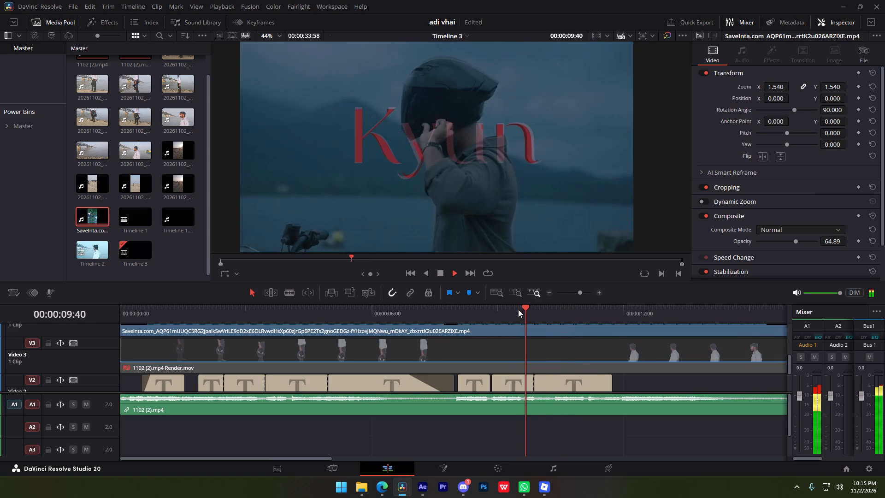
key("space")
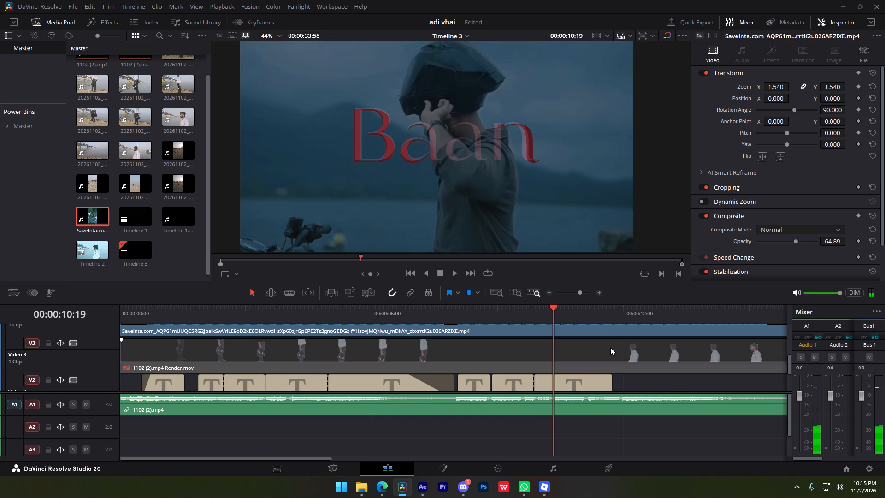
key("space")
key("space")
left_click_drag(576, 308, 567, 310)
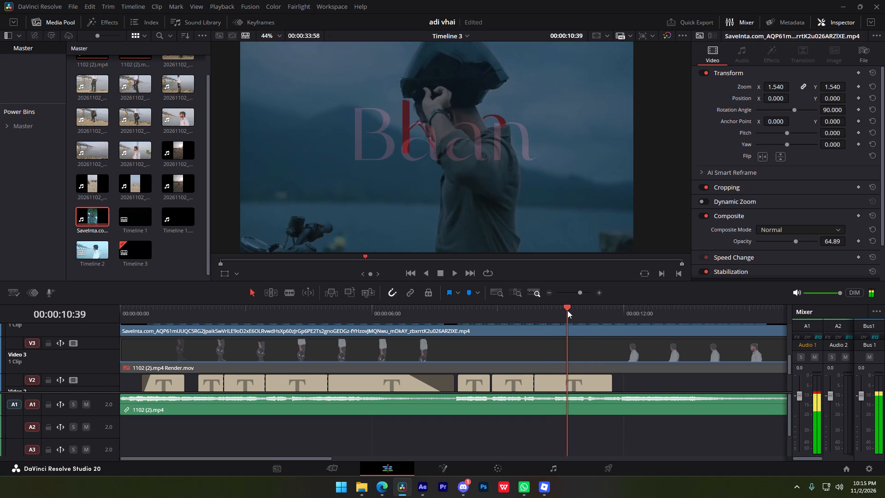
left_click_drag(567, 310, 555, 315)
left_click(581, 393)
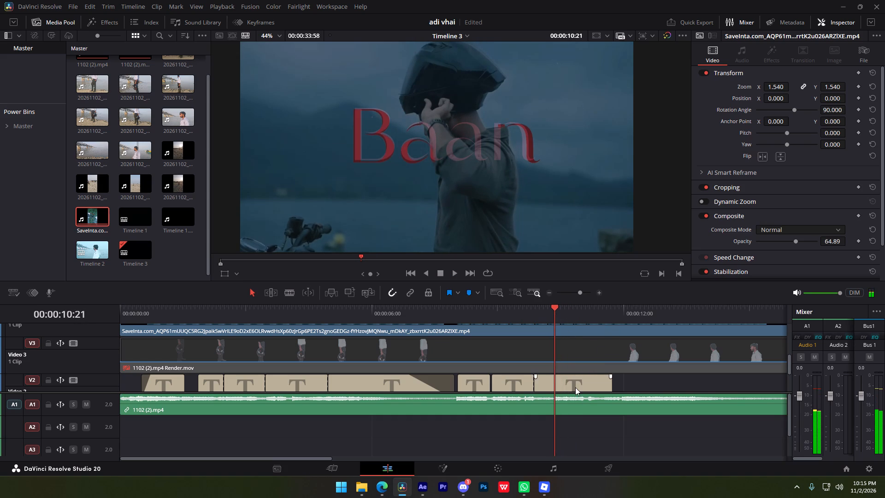
left_click(575, 386)
key("s")
Change the text of the title segment after 10:21 to "Ke".
left_click(579, 379)
left_click_drag(749, 162, 465, 110)
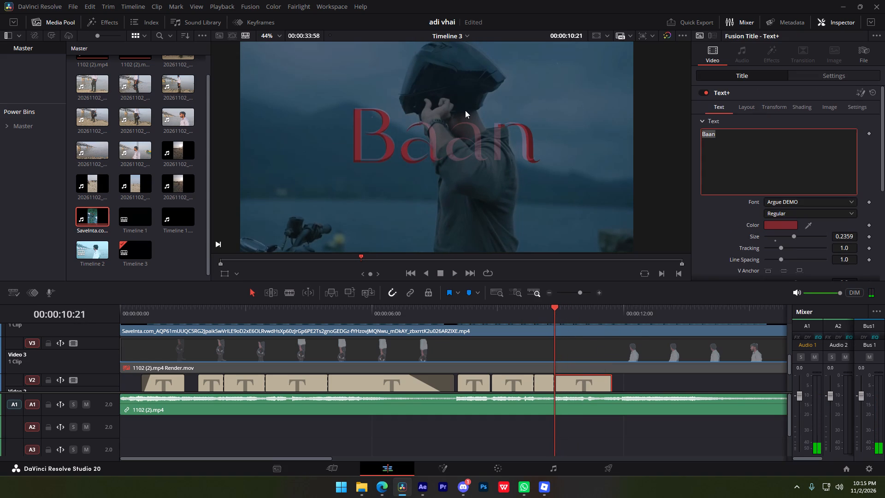
type("Le")
key("BackSpace")
key("BackSpace")
key("BackSpace")
type("Ke")
left_click(634, 372)
Raise the "Ke" title to the reference lettering's height with layout centre Y 0.58.
left_click_drag(551, 307, 563, 307)
left_click_drag(566, 309, 570, 309)
left_click(579, 380)
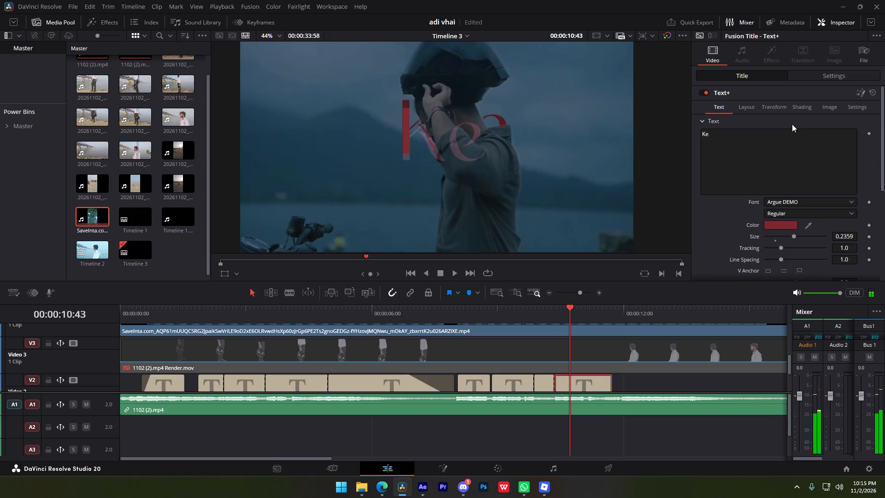
left_click(749, 111)
left_click_drag(838, 145, 848, 142)
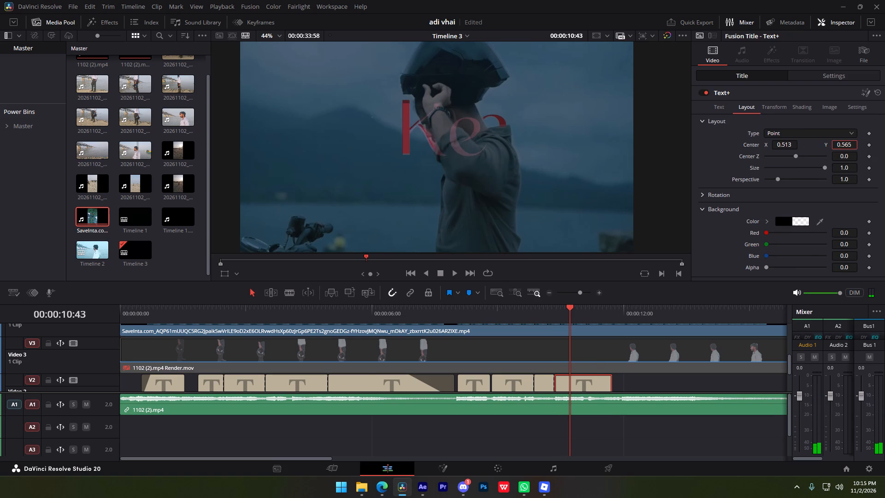
left_click_drag(848, 142, 855, 140)
Find where the reference switches to its next word and split the "Ke" title there, at 11:08.
key("space")
key("space")
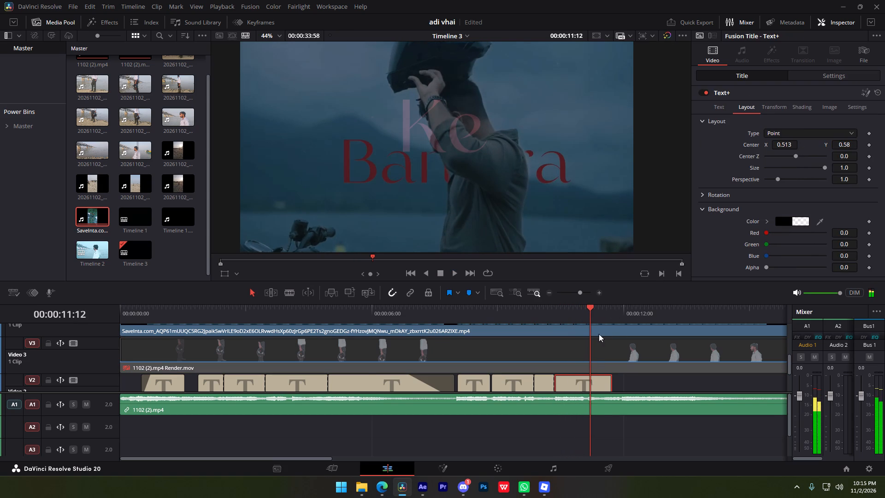
left_click(590, 314)
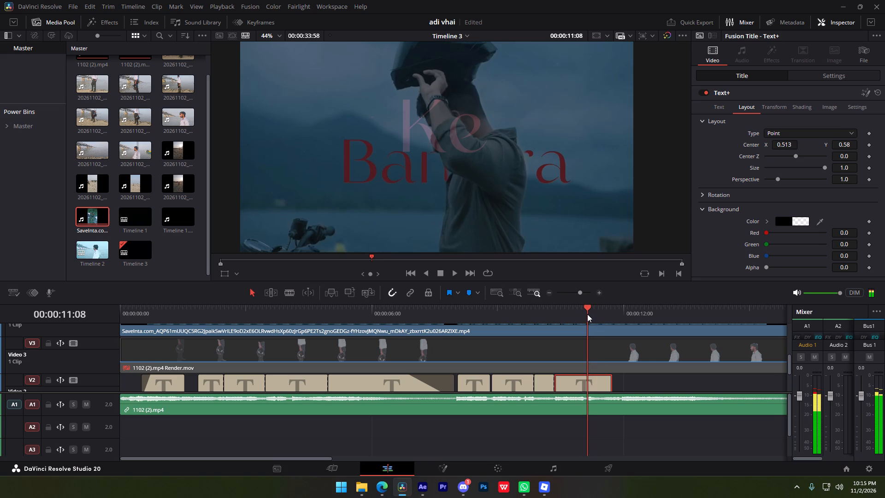
key("Left")
key("Left")
key("Right")
key("Right")
key("s")
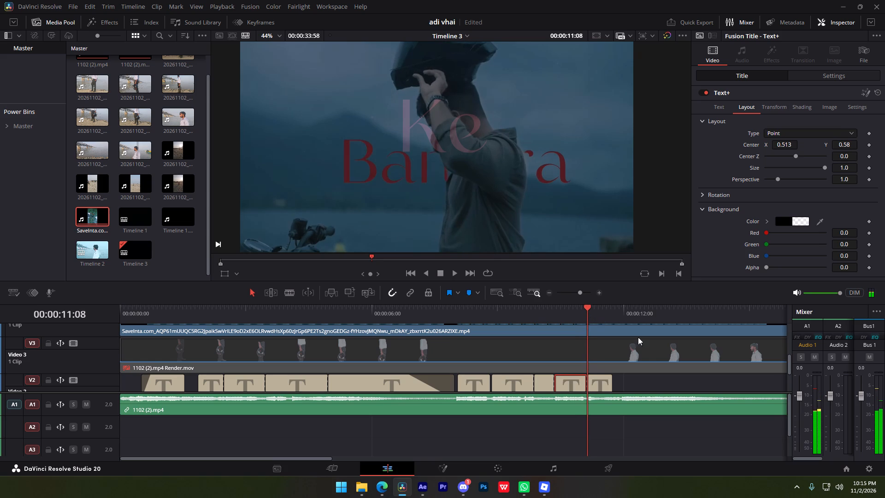
Change the text of the title segment after 11:08 to "Banjara".
left_click(598, 381)
left_click_drag(701, 134, 665, 124)
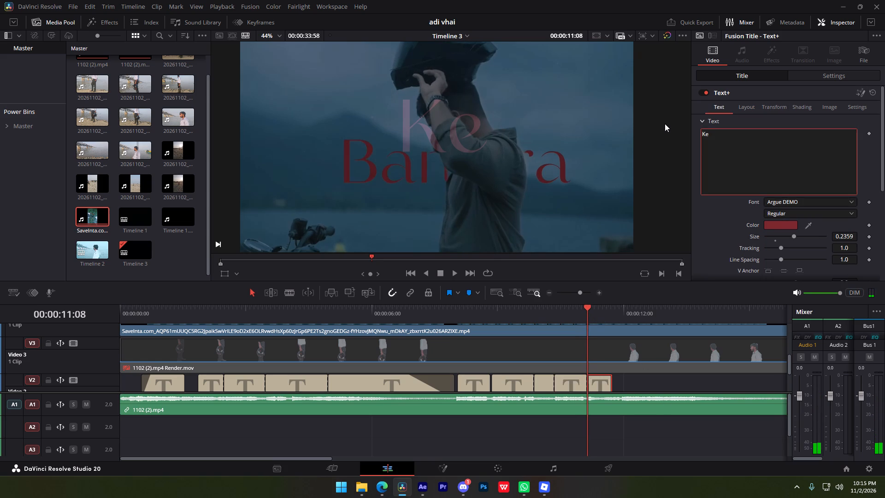
key("ctrl+a")
type("Banj")
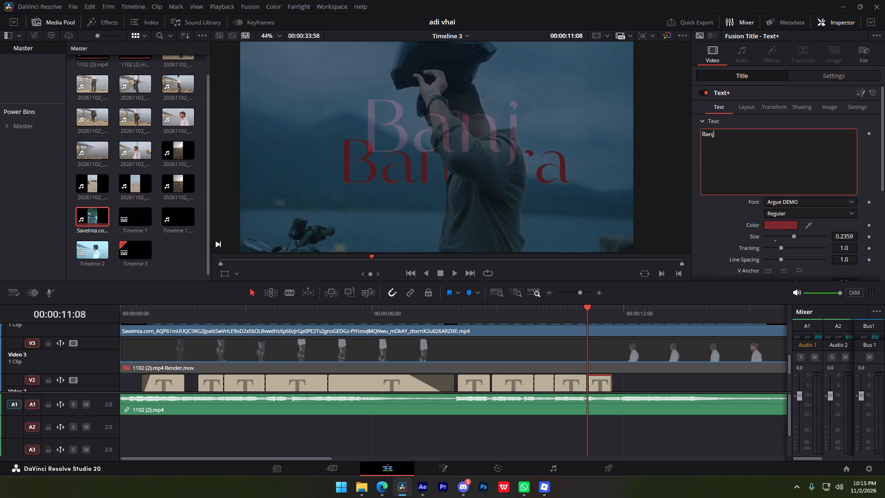
type("ara")
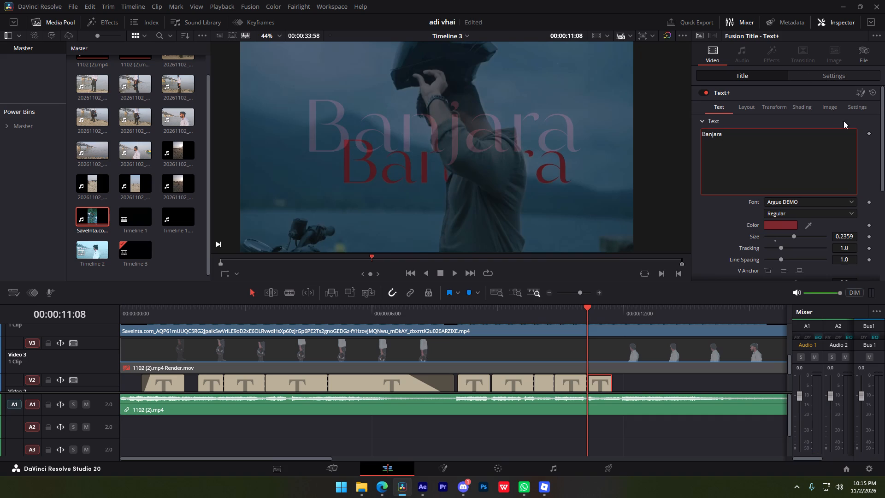
Match the "Banjara" title to the reference lettering with size 0.1983 and layout centre X 0.549, Y 0.417.
left_click_drag(846, 237, 774, 237)
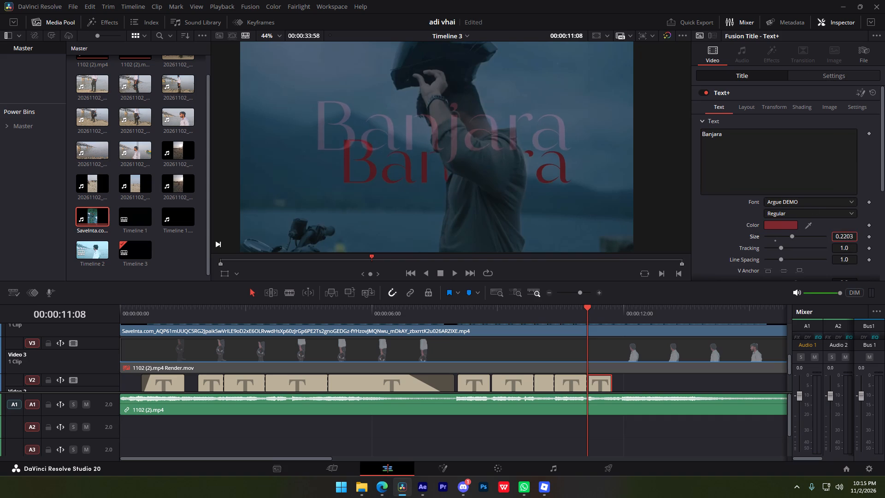
left_click_drag(774, 237, 673, 246)
left_click(738, 109)
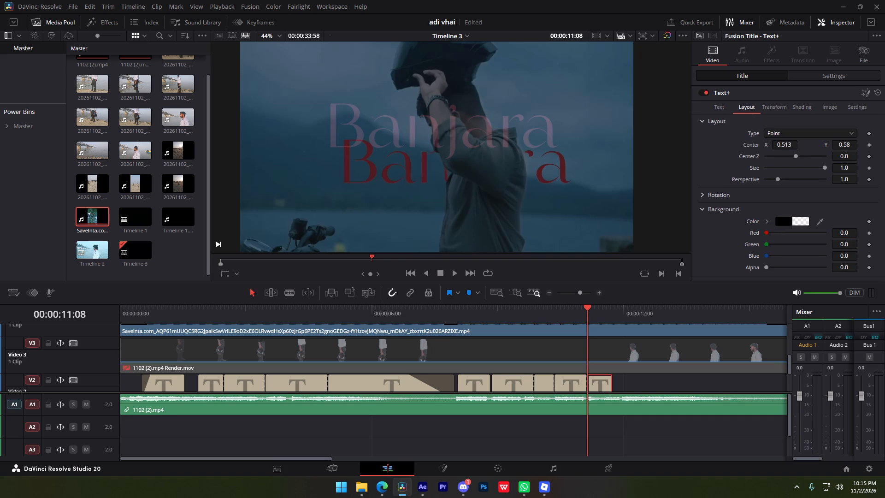
left_click_drag(778, 147, 794, 147)
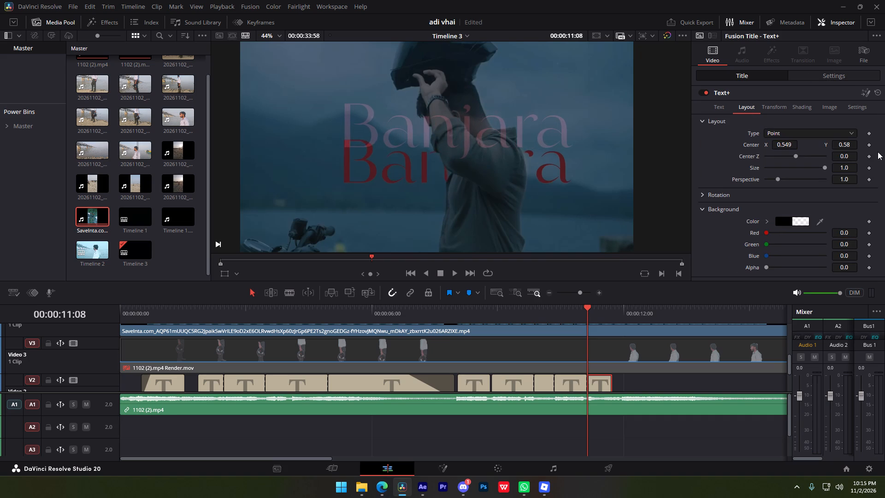
left_click_drag(849, 146, 774, 166)
Play through the reference word and extend the end of the "Banjara" title to about 20 seconds.
left_click(645, 384)
key("space")
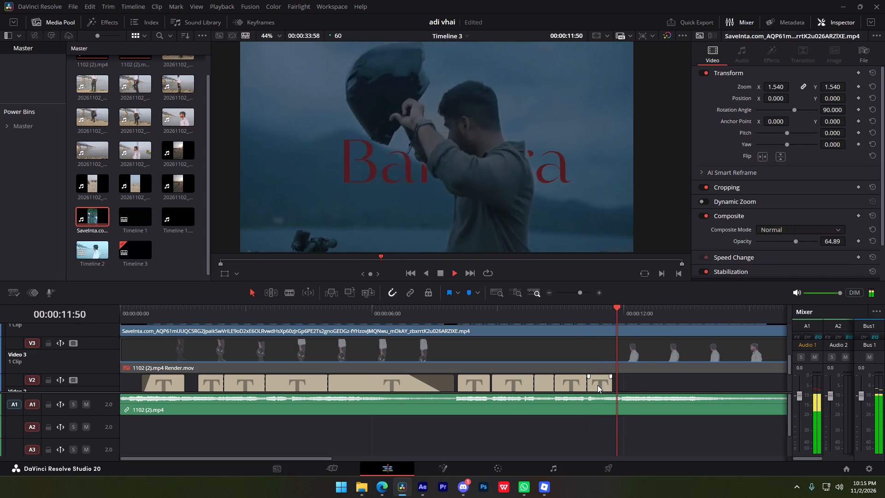
key("space")
key("space")
key("space")
left_click_drag(610, 383, 675, 369)
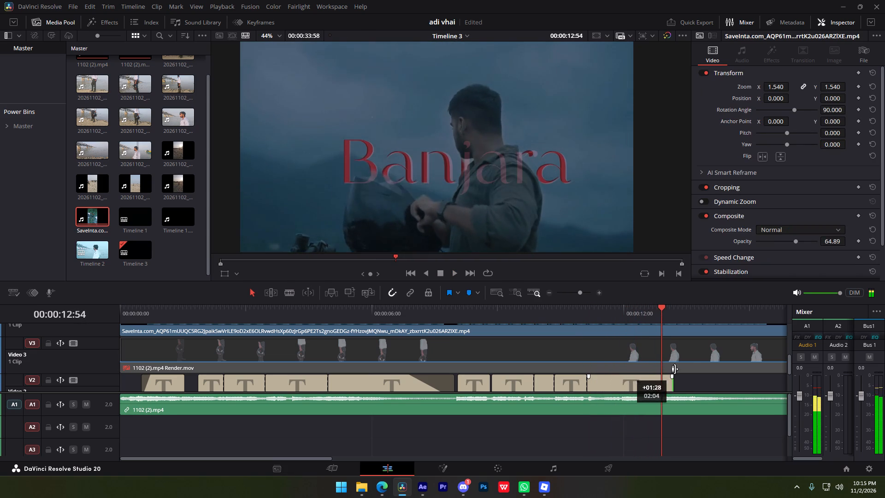
left_click_drag(675, 369, 706, 367)
key("space")
scroll(714, 383, "down", 2, "alt")
key("space")
scroll(452, 386, "up", 7, "alt")
left_click_drag(431, 383, 796, 379)
key("space")
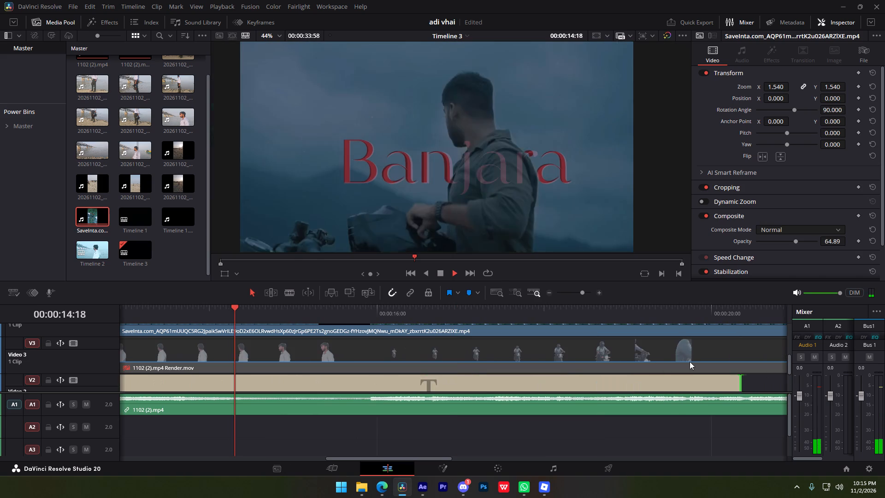
Find the first black frame where the reference word "Banjara" is gone and split the title there, at 15:12.
scroll(580, 342, "down", 2, "alt")
key("space")
key("space")
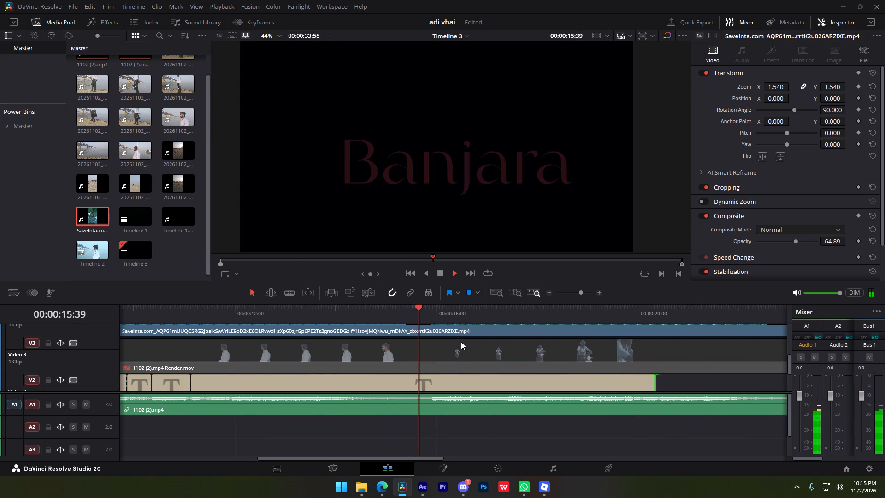
key("space")
left_click_drag(422, 305, 378, 316)
key("space")
key("space")
scroll(423, 366, "up", 5, "alt")
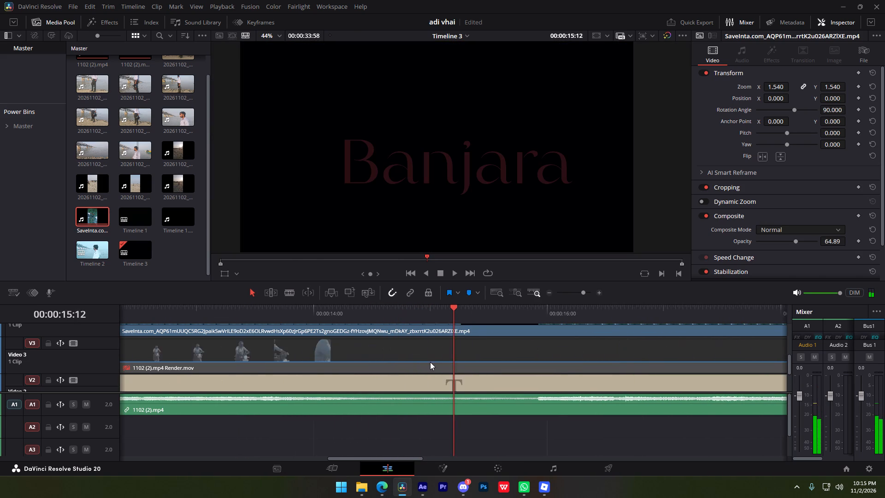
scroll(454, 358, "up", 2)
scroll(443, 319, "down", 9)
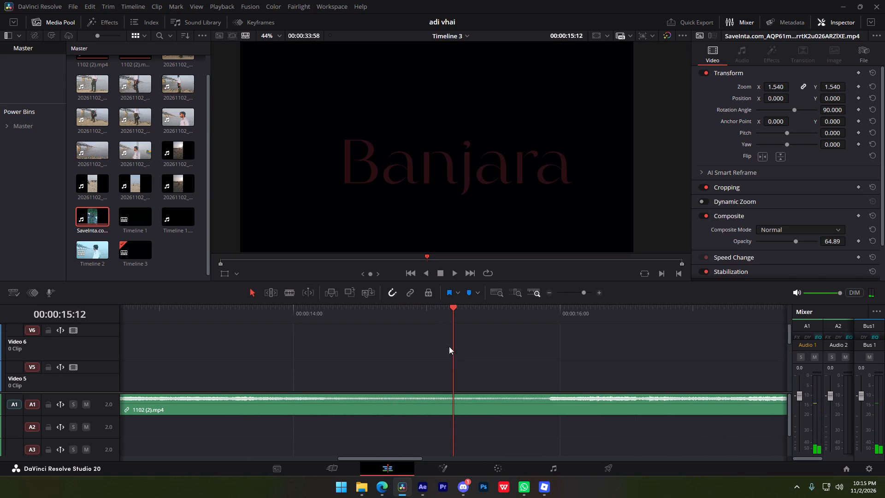
scroll(449, 346, "down", 1)
scroll(449, 355, "up", 1)
key("Left")
key("Left")
key("Left")
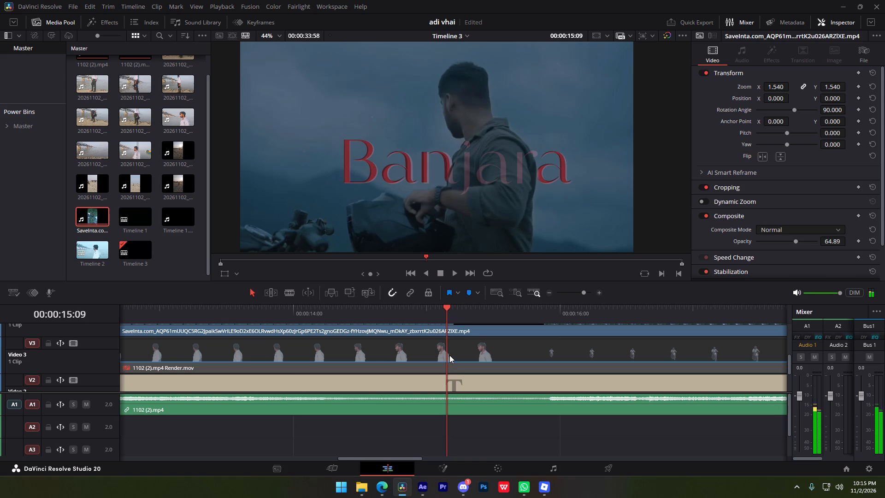
key("Right")
key("Right")
key("Right")
left_click(466, 391)
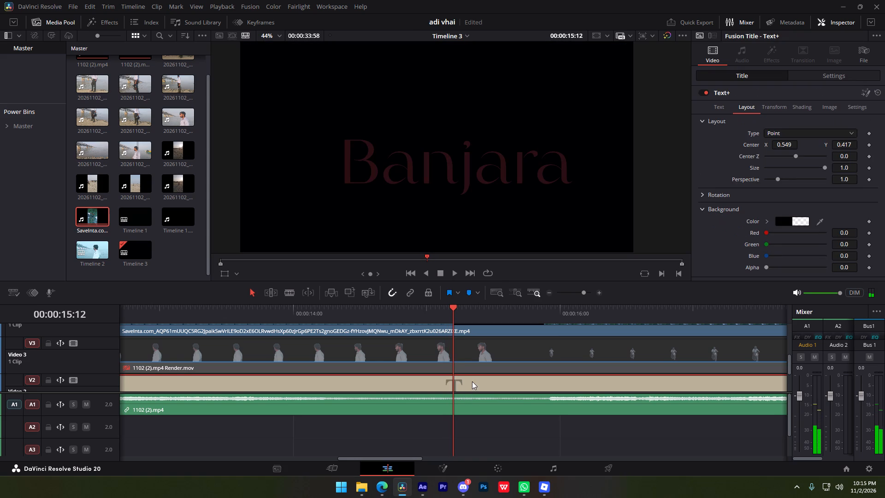
key("Left")
key("Right")
key("s")
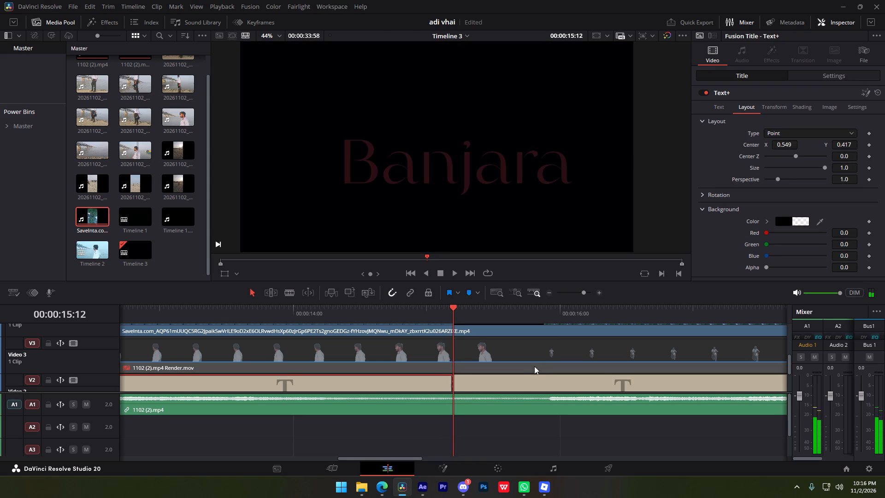
Disable the title segment after 15:12 and move it to start with the reference's next word, at 15:55.
left_click(526, 377)
scroll(561, 371, "down", 7, "alt")
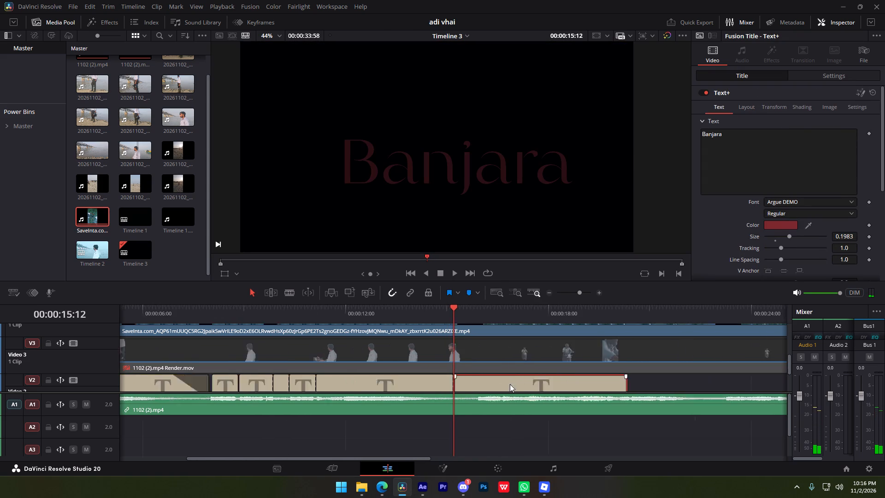
scroll(510, 384, "down", 1, "alt")
key("d")
key("space")
key("space")
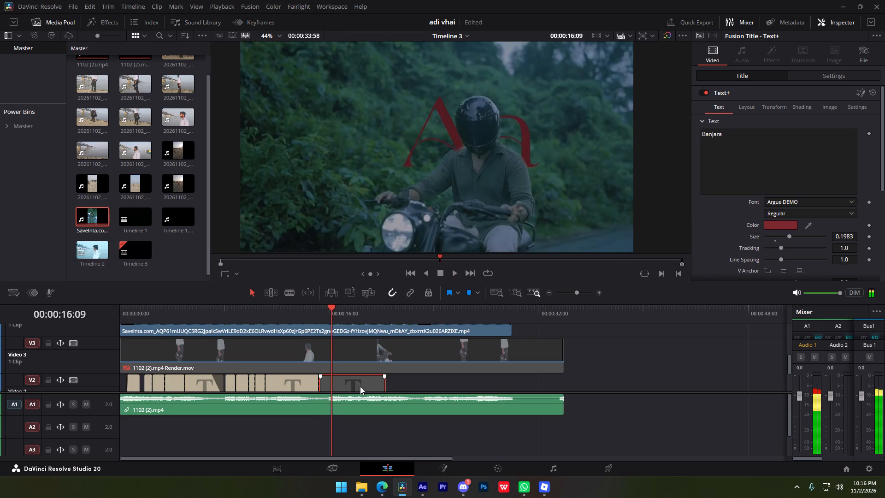
scroll(363, 385, "up", 5, "alt")
left_click_drag(470, 384, 503, 390)
left_click(442, 315)
scroll(507, 340, "up", 6, "alt")
left_click_drag(505, 372, 518, 368)
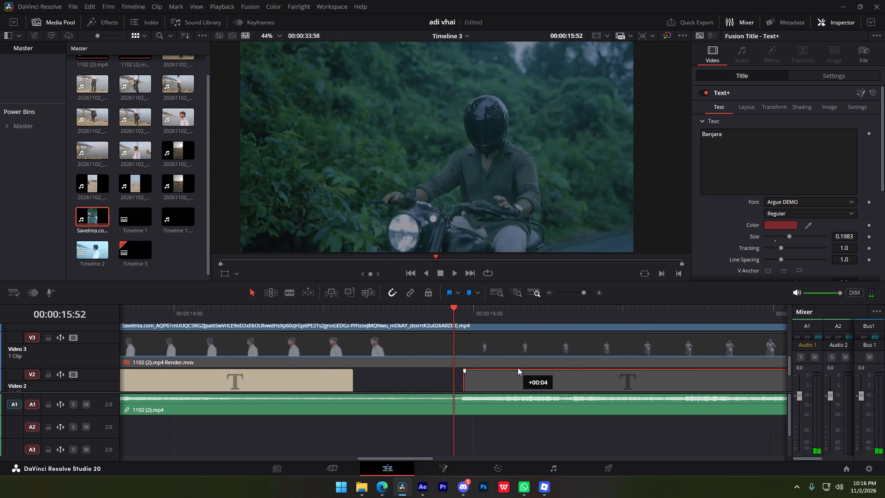
left_click_drag(518, 368, 512, 375)
key("space")
key("space")
left_click_drag(502, 378, 511, 374)
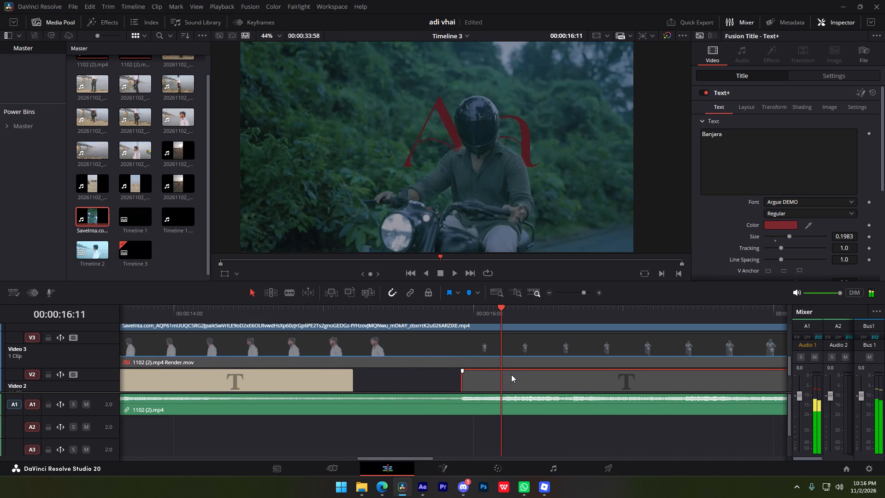
Change the text of the disabled title segment at 15:55 to "Aa".
left_click(466, 321)
left_click_drag(733, 149, 632, 125)
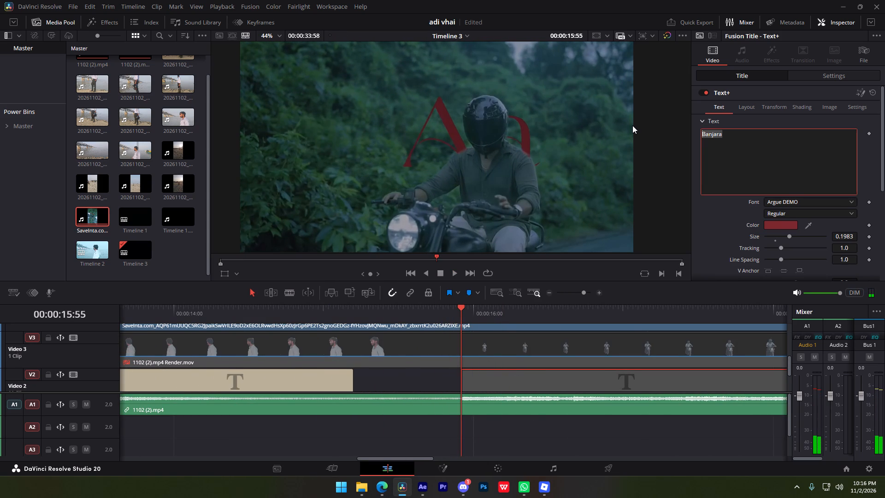
type("Aa")
Replay the reference around the "Aa" title and re-enable that title for comparison.
left_click_drag(433, 304, 382, 311)
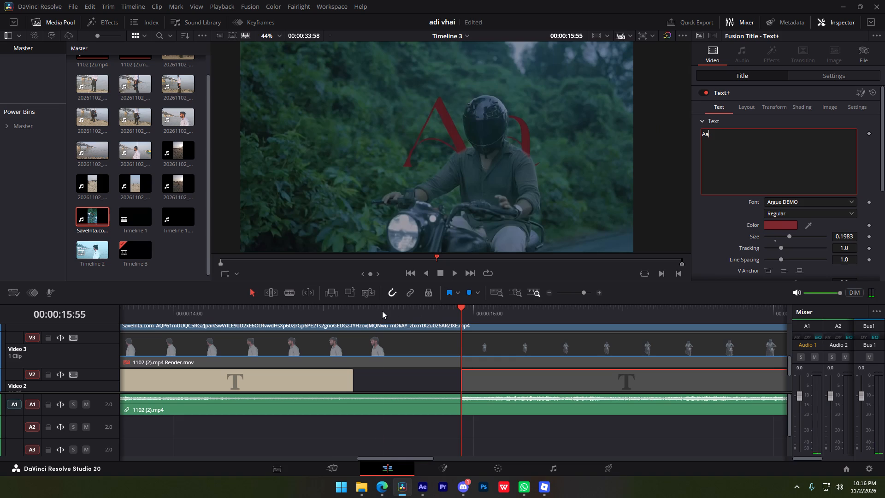
left_click(382, 311)
key("space")
key("space")
key("space")
key("space")
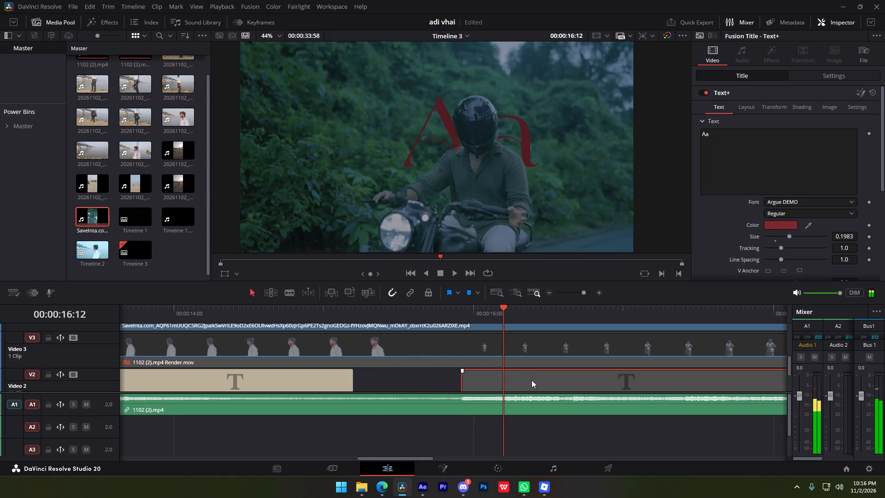
key("d")
key("space")
key("space")
Match the "Aa" title to the reference by setting its size to 0.3035 and its center to X 0.576, Y 0.557.
left_click_drag(845, 231, 869, 223)
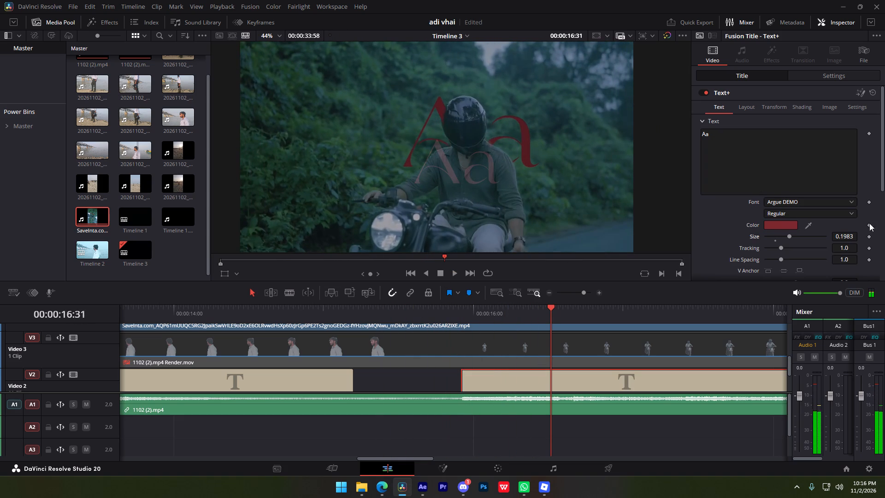
left_click_drag(869, 223, 884, 202)
left_click_drag(837, 236, 720, 126)
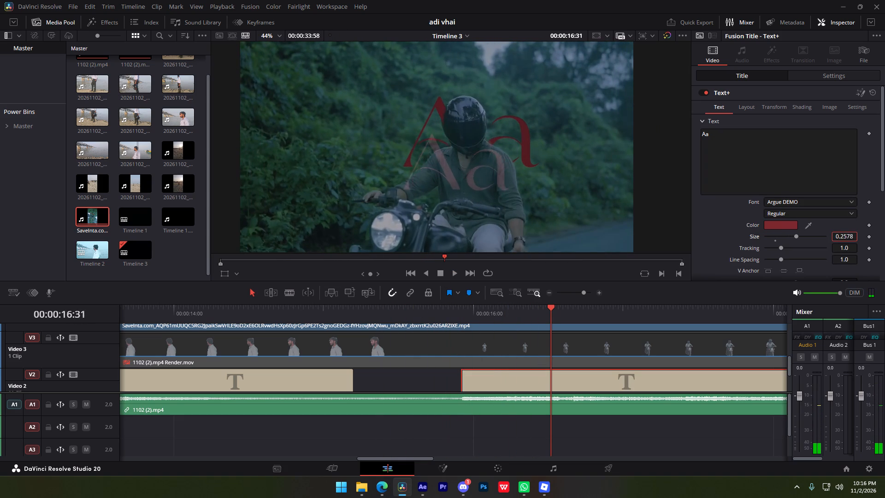
left_click_drag(720, 126, 446, 80)
left_click_drag(740, 105, 746, 108)
left_click_drag(839, 142, 471, 130)
left_click_drag(781, 147, 794, 141)
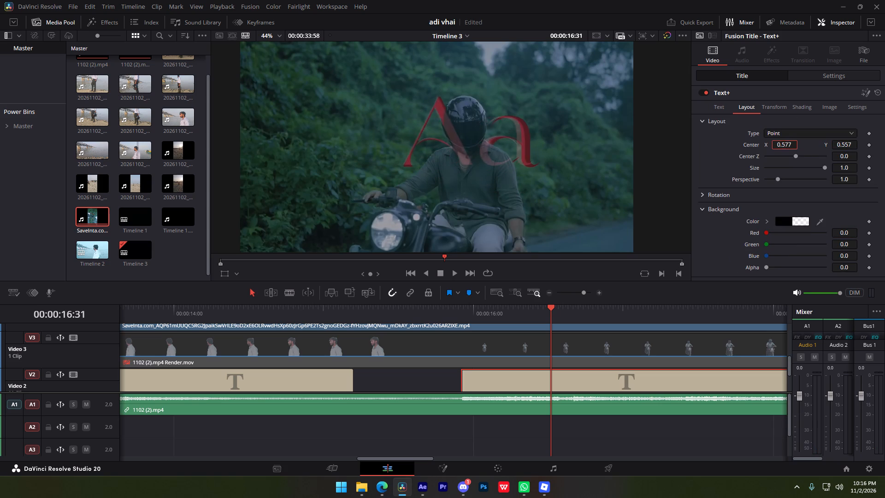
left_click_drag(794, 141, 793, 143)
Find the last frame before the reference word changes from "Aa" to "Mere" and split the title there, at 16:39.
left_click(567, 341)
left_click(582, 374)
key("space")
scroll(588, 363, "down", 2, "alt")
key("space")
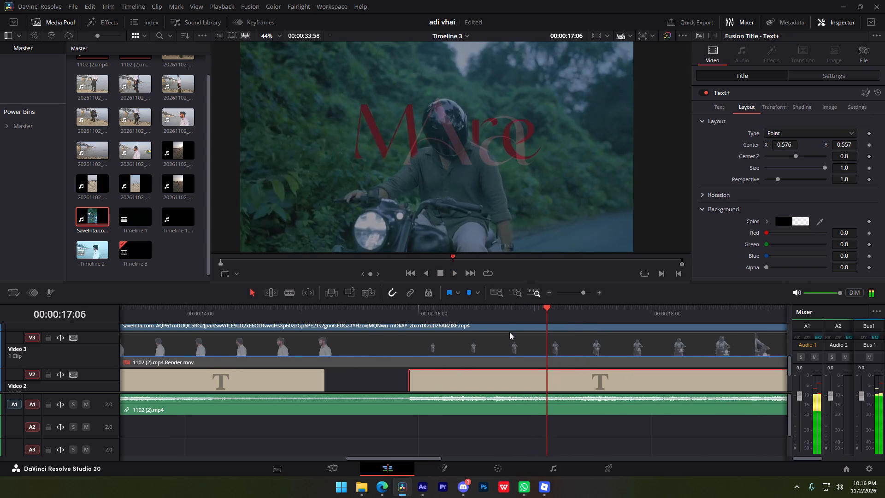
left_click_drag(515, 317, 476, 319)
key("space")
key("space")
key("Left")
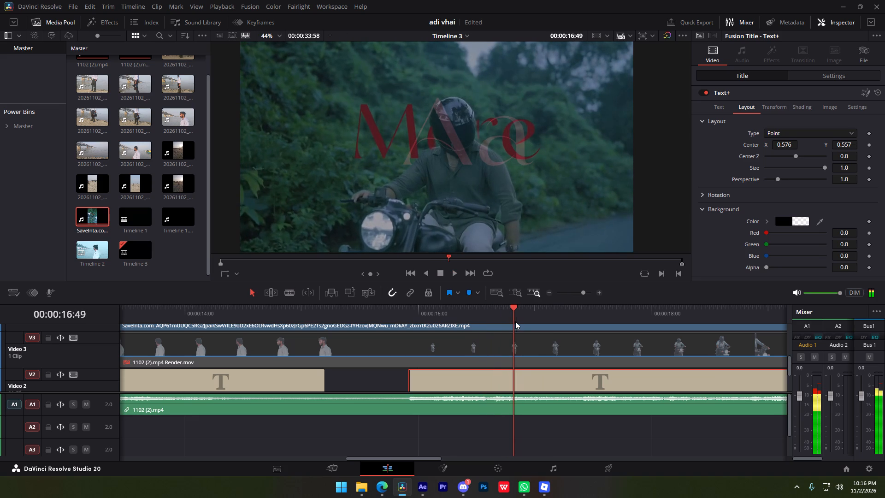
key("Left")
key("Left")
key("Left")
key("Left")
key("Left")
key("Left")
key("Left")
key("Left")
key("Left")
key("Left")
key("Left")
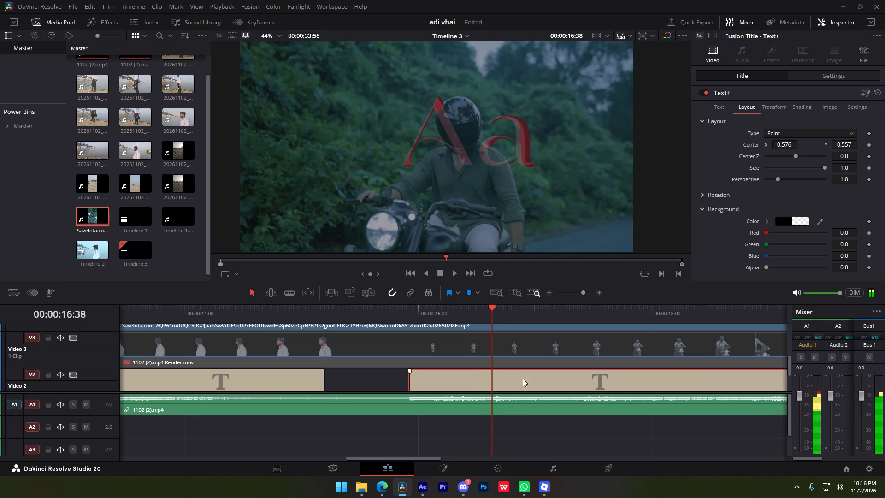
key("Right")
key("Right")
left_click(523, 386)
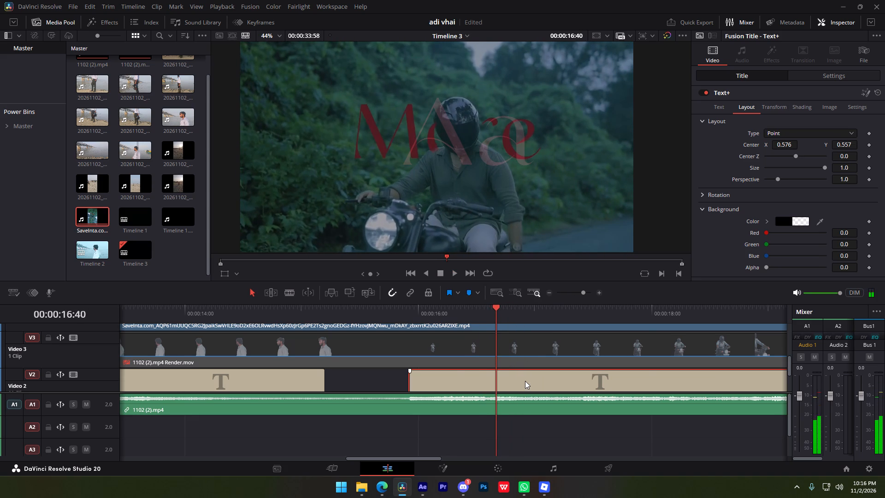
key("Left")
key("s")
Change the text of the title segment after 16:39 to "Mere".
left_click(525, 379)
left_click_drag(709, 142, 676, 131)
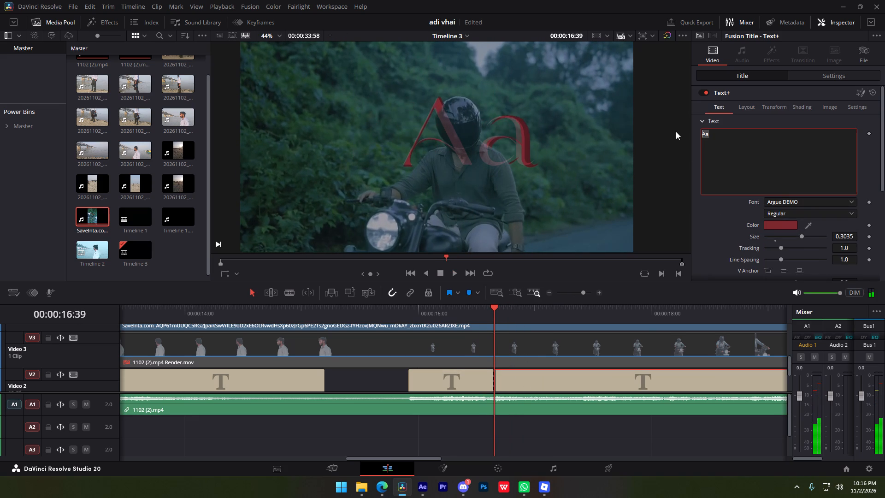
type("Mere")
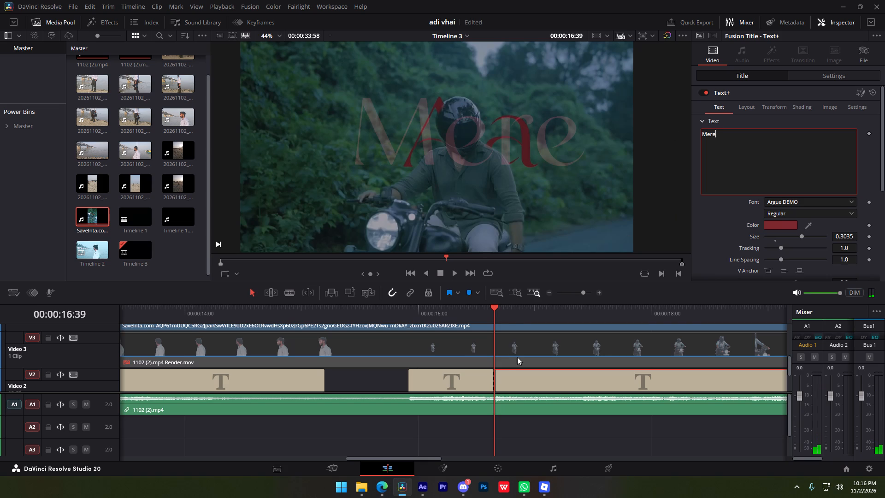
Match the "Mere" title to the reference by setting its size to 0.2545 and its center X to 0.525.
left_click(508, 315)
left_click_drag(852, 239, 716, 219)
left_click(754, 107)
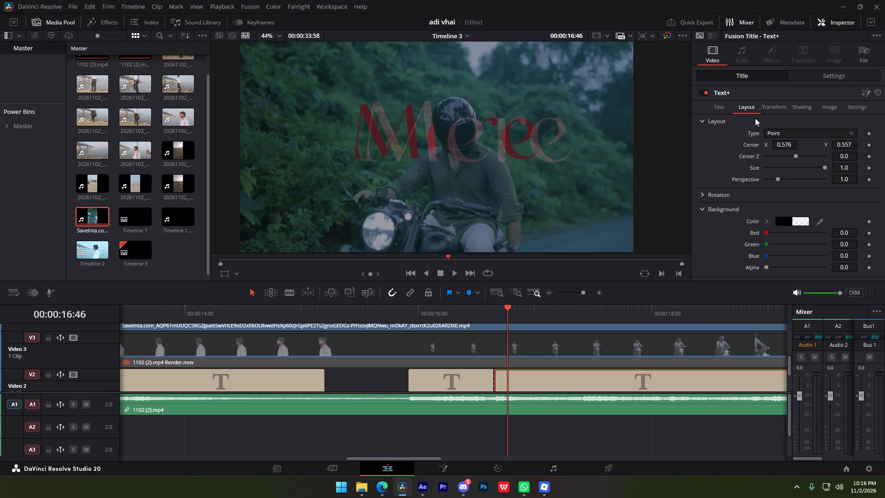
left_click_drag(782, 144, 768, 148)
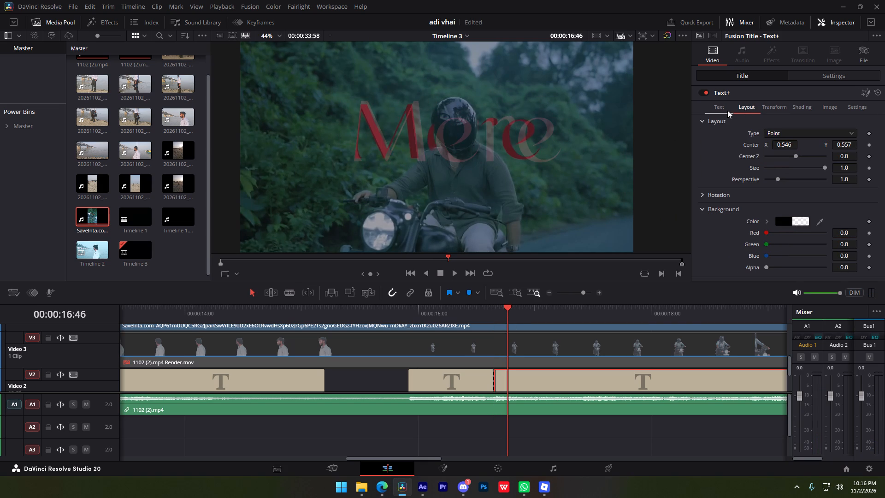
left_click(727, 110)
left_click(843, 232)
left_click_drag(850, 236, 835, 235)
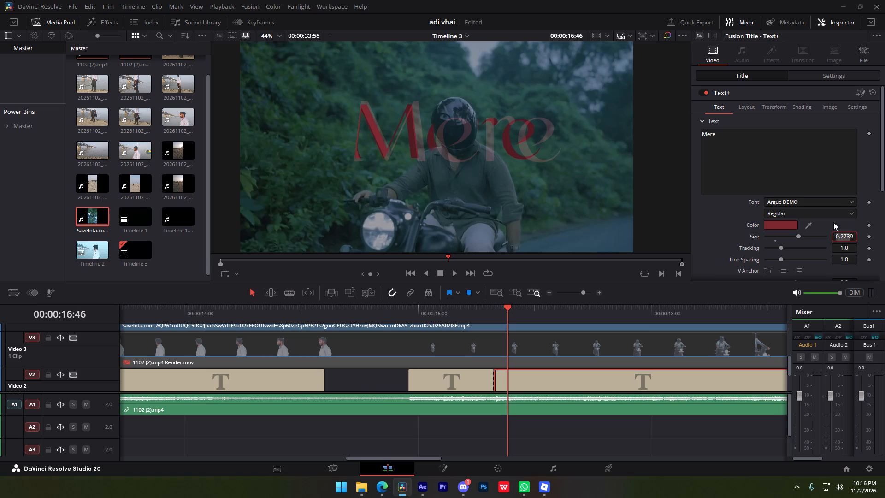
left_click(833, 222)
left_click_drag(848, 232, 759, 221)
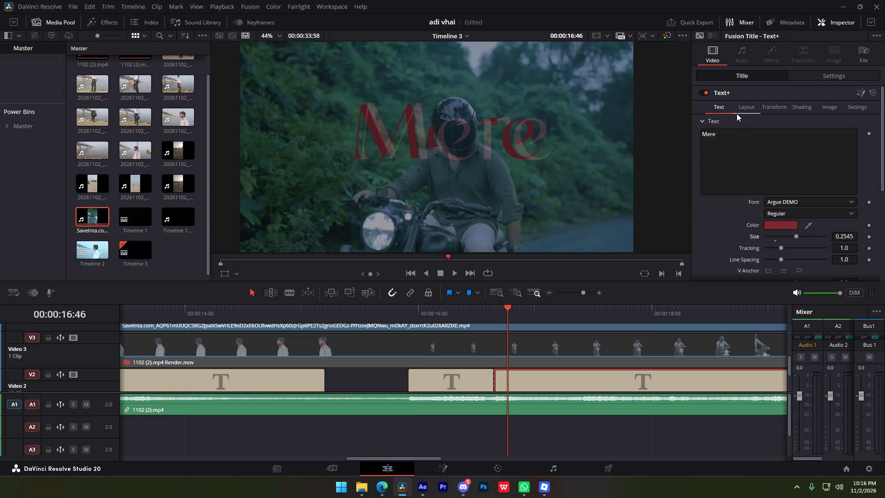
left_click(741, 112)
left_click(757, 107)
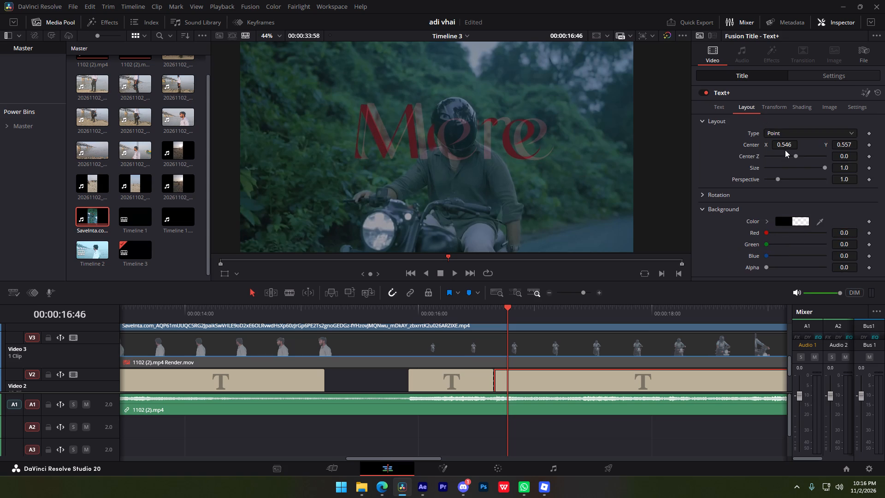
left_click_drag(785, 150, 773, 148)
left_click_drag(779, 144, 772, 150)
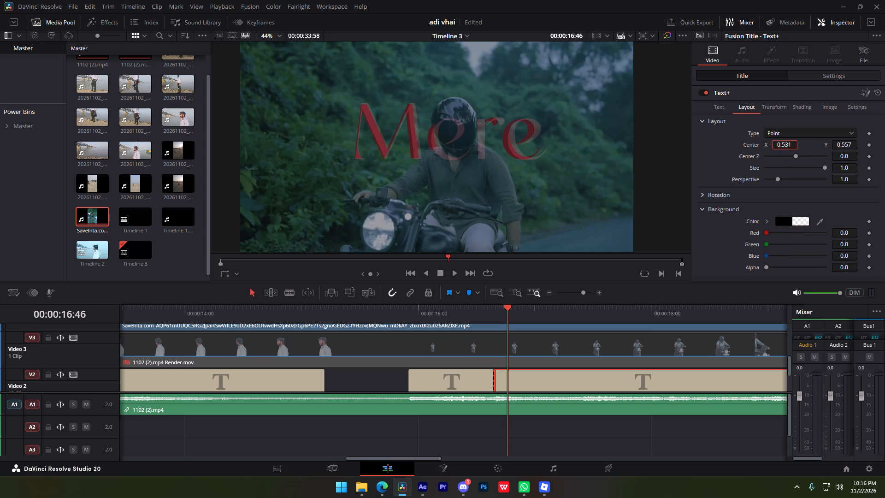
left_click_drag(772, 150, 769, 151)
Play back the change from "Aa" to "Mere" and compare the titles with the reference.
left_click_drag(484, 312, 461, 321)
key("space")
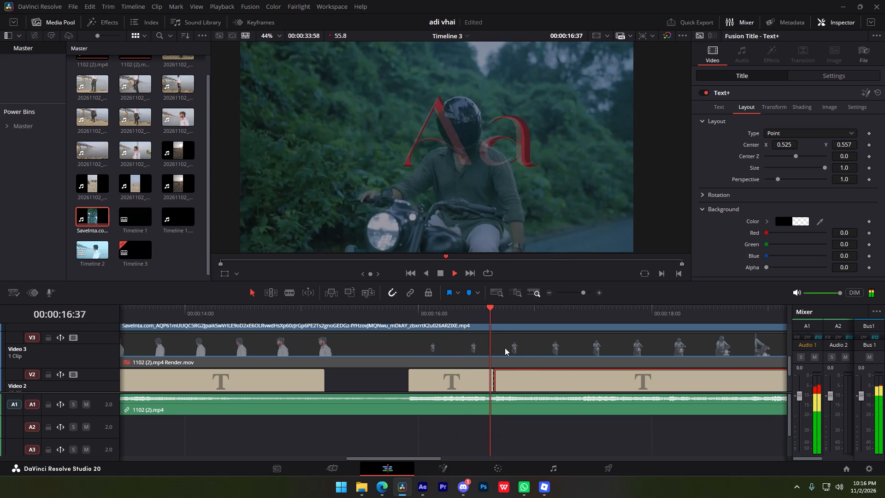
key("space")
key("space")
key("space")
key("space")
key("space")
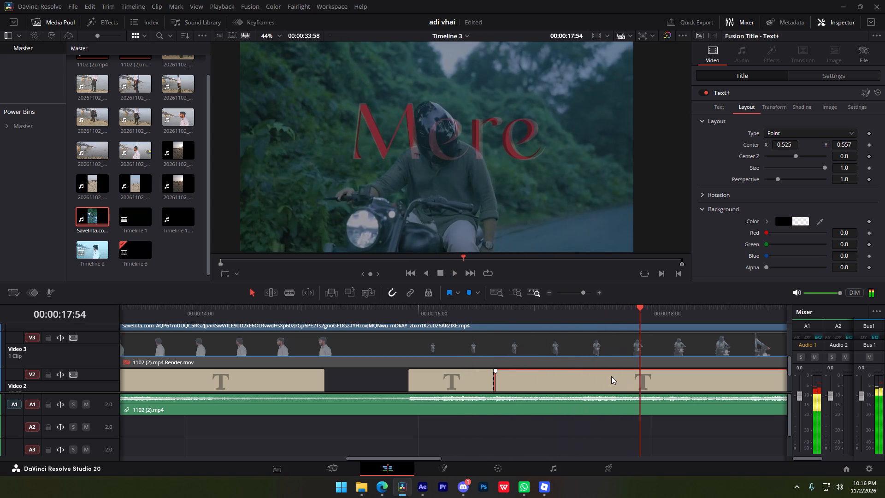
Find where the reference word changes from "Mere" to "Dil" and split the title there, at 18:05.
scroll(611, 376, "down", 3, "alt")
scroll(581, 379, "up", 2)
scroll(578, 361, "down", 5, "shift")
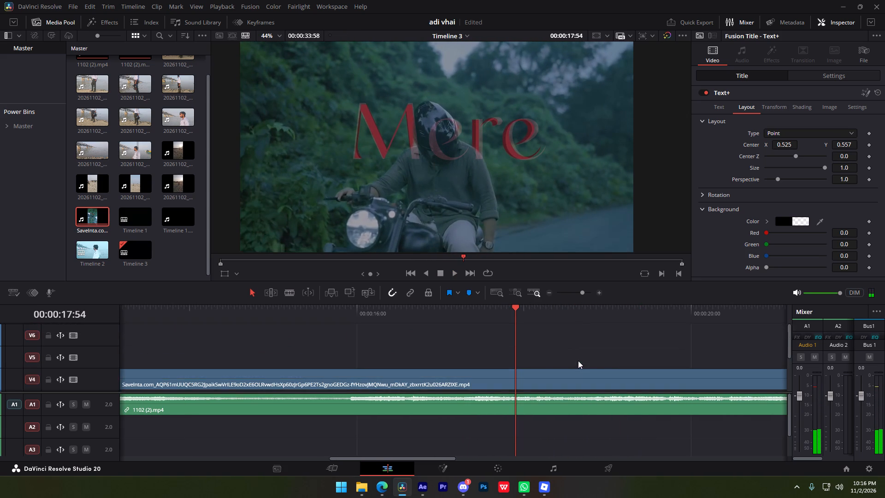
scroll(578, 361, "down", 5, "shift")
key("space")
key("space")
scroll(554, 350, "up", 3, "alt")
left_click_drag(475, 313, 458, 313)
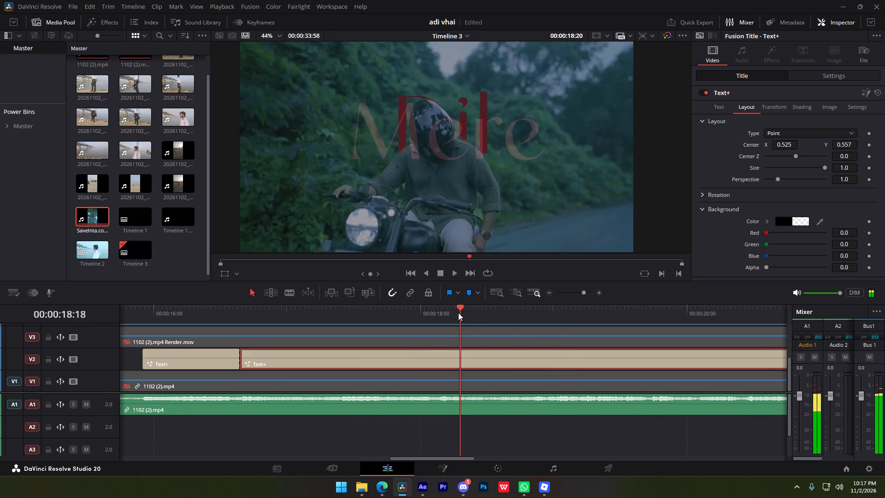
left_click_drag(458, 313, 424, 316)
key("Right")
key("Right")
key("Right")
key("Right")
key("Right")
key("Right")
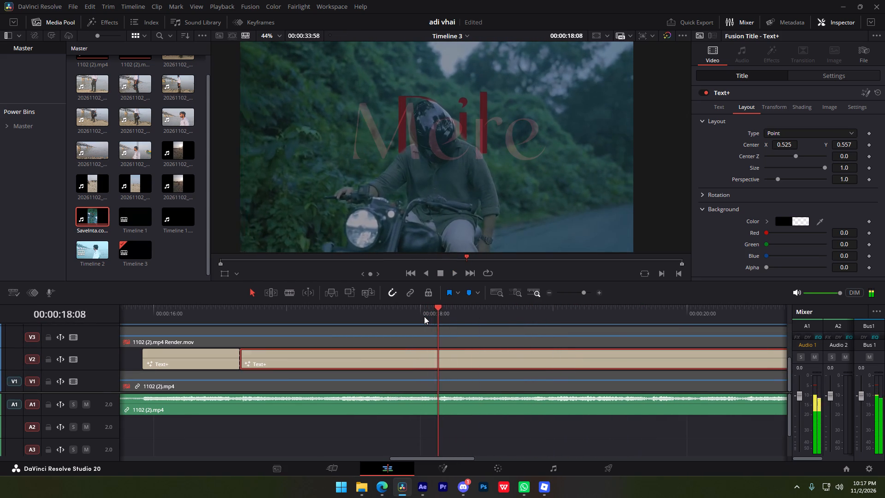
key("Left")
key("Left")
key("Left")
key("s")
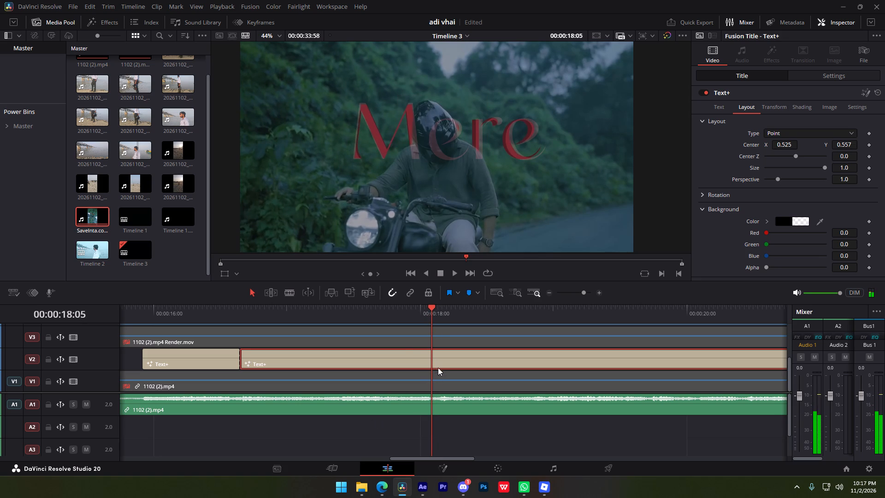
Change the text of the title segment after 18:05 to "Dil".
left_click(454, 358)
left_click_drag(716, 160, 693, 146)
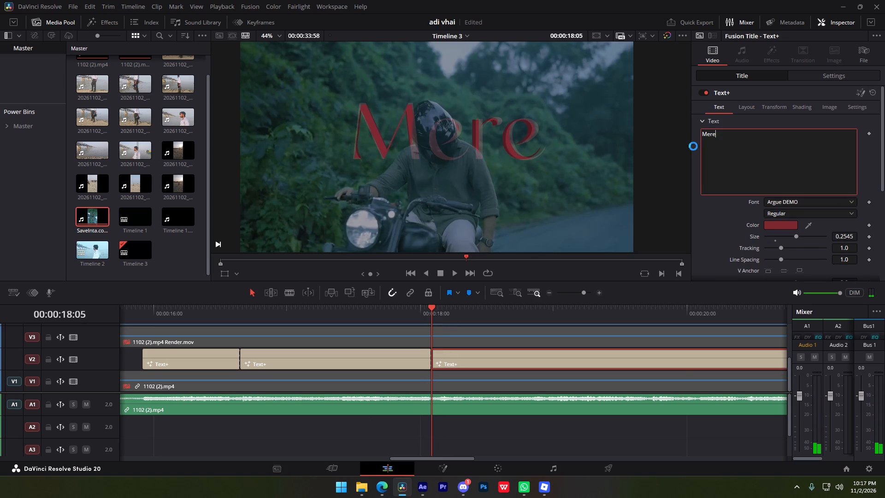
left_click_drag(693, 146, 673, 139)
left_click_drag(727, 139, 669, 110)
key("shift+d")
type("il")
Move the cut between the "Mere" and "Dil" titles one frame later, to 18:06, to match the reference.
key("Right")
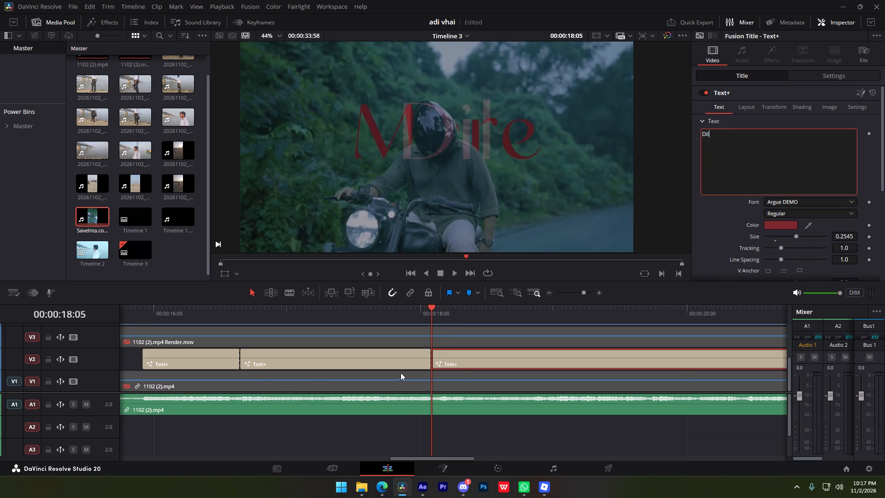
left_click(467, 361)
key("Right")
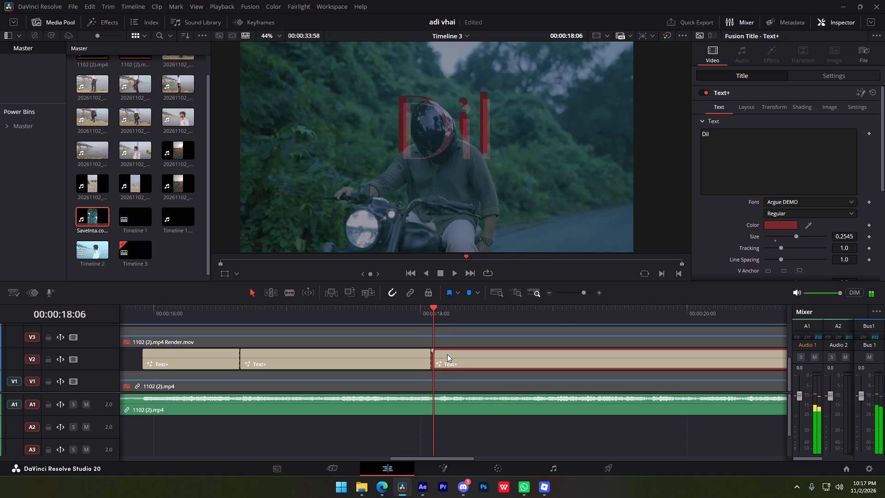
left_click_drag(431, 361, 436, 361)
Align the "Dil" title with the reference by moving its center to X 0.512, Y 0.585.
left_click(466, 356)
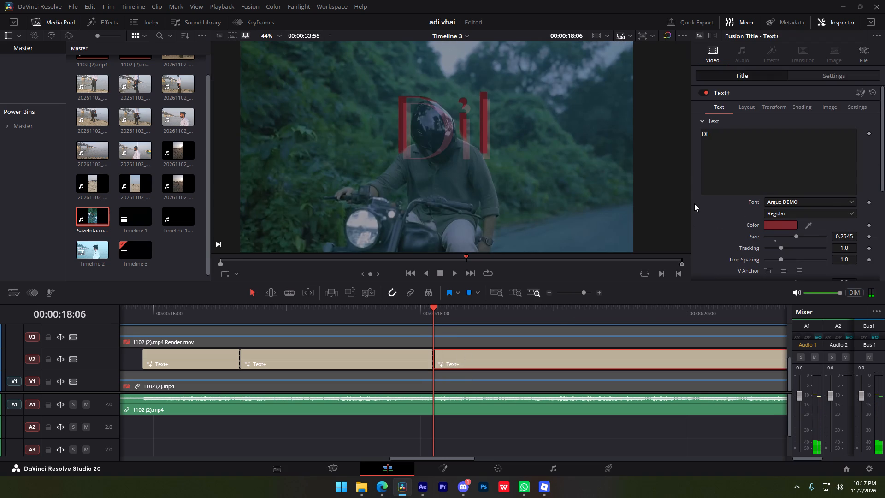
left_click(741, 112)
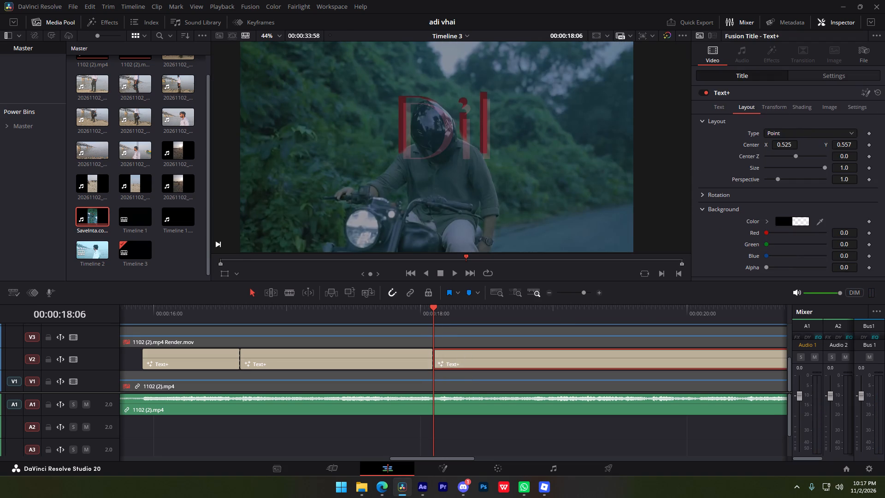
left_click_drag(834, 146, 847, 144)
left_click_drag(788, 146, 783, 147)
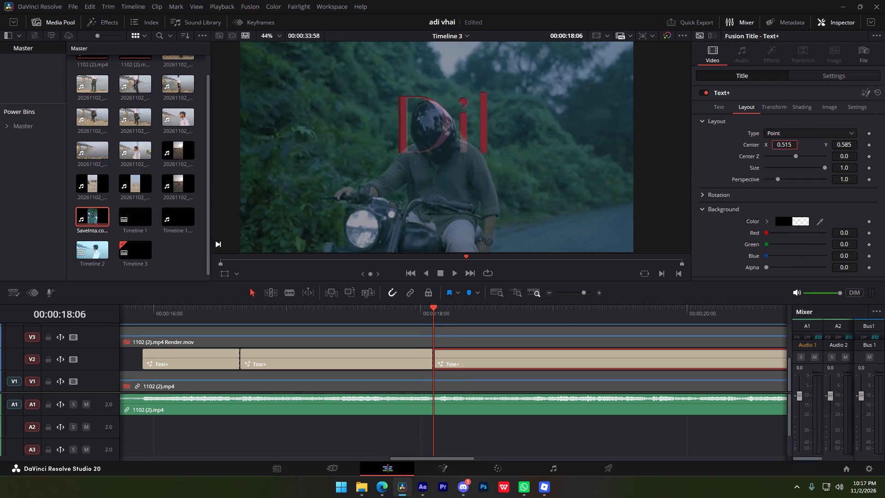
left_click_drag(783, 147, 782, 147)
Find where the reference word changes from "Dil" to "Me" and split the title there, at 18:58.
left_click(537, 385)
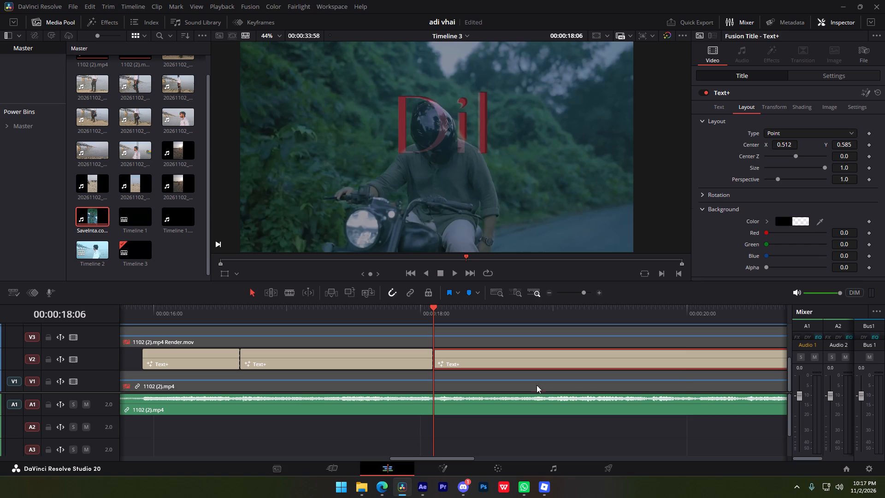
scroll(521, 352, "down", 3, "alt")
left_click_drag(455, 307, 514, 304)
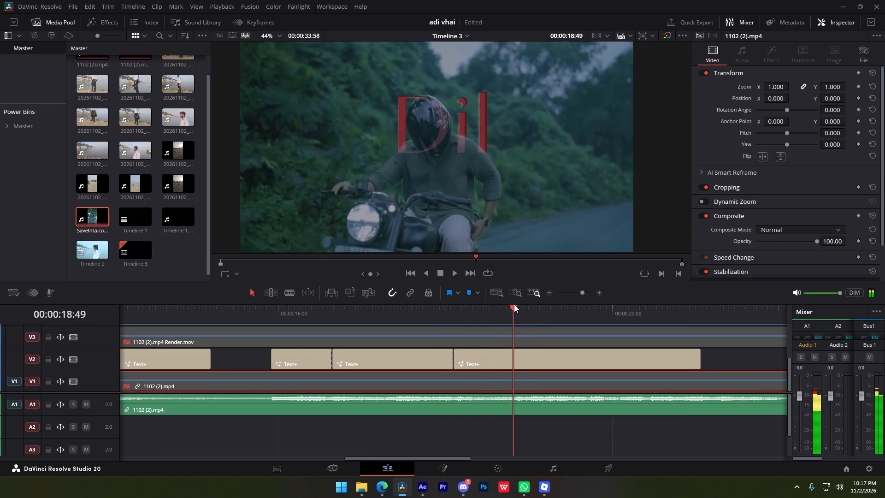
left_click_drag(514, 304, 535, 313)
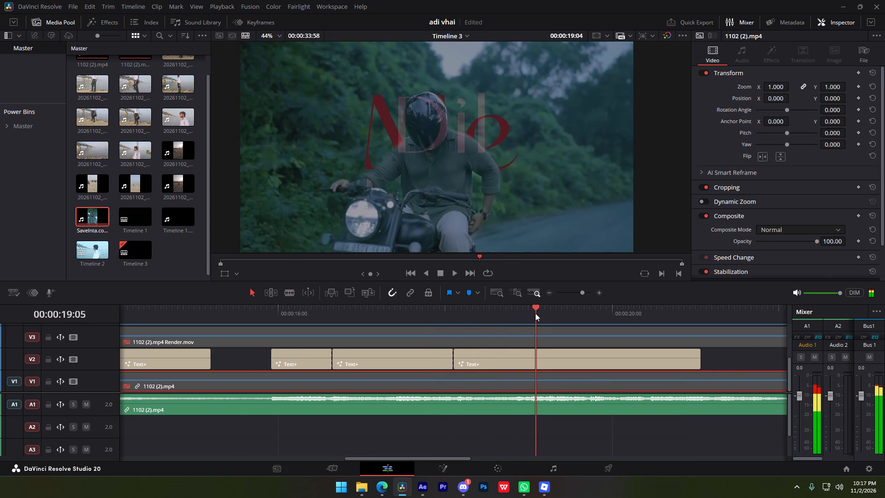
left_click_drag(535, 313, 528, 322)
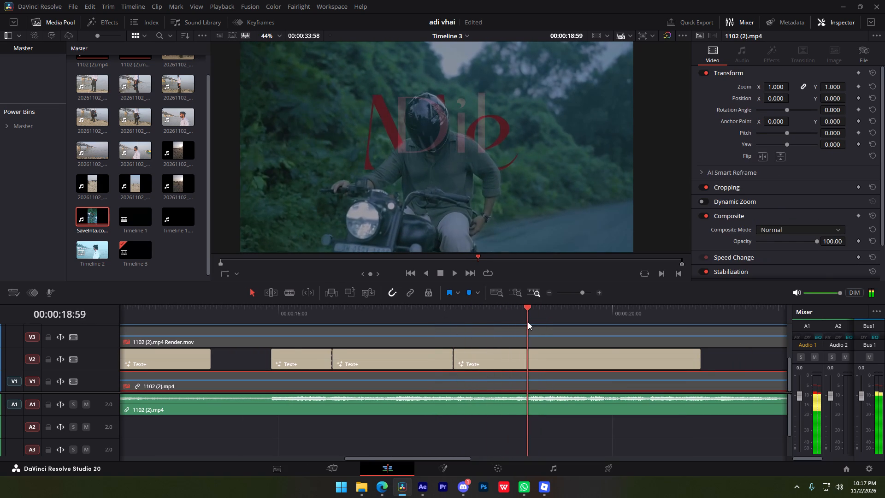
left_click_drag(528, 322, 524, 322)
key("Right")
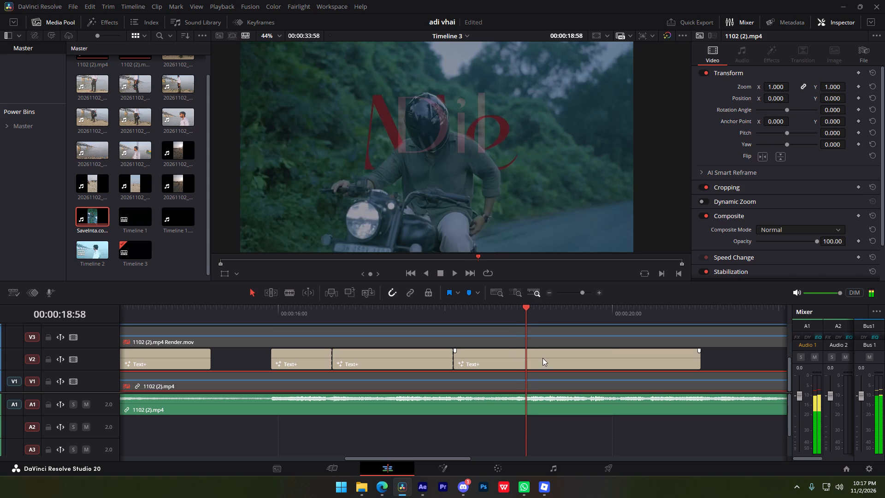
key("Left")
left_click(544, 357)
key("Right")
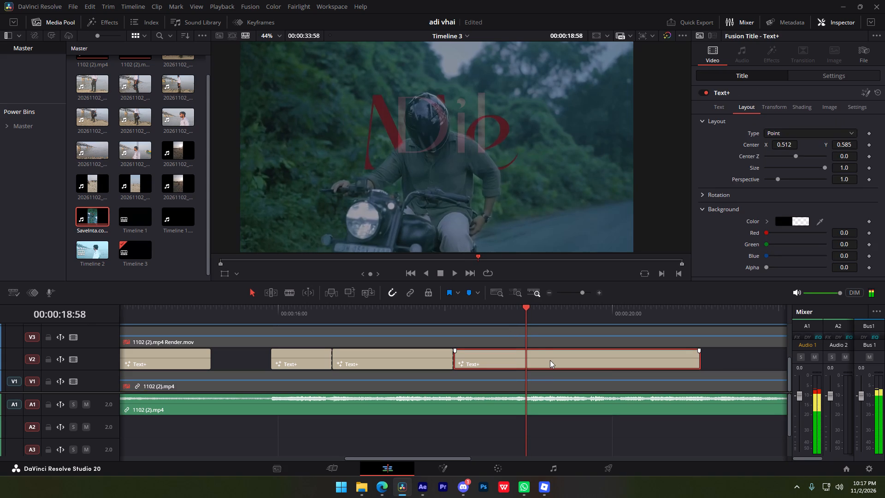
key("Left")
key("Right")
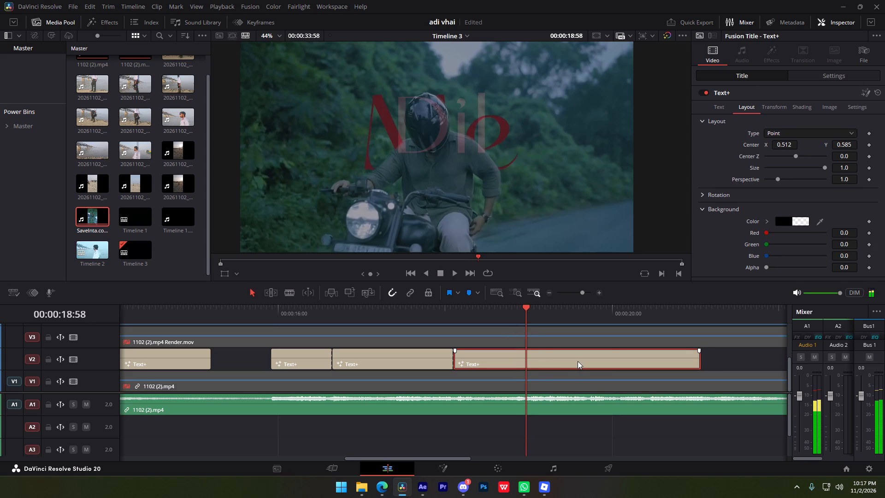
key("s")
Change the text of the title segment after 18:58 to "Me".
left_click(578, 361)
left_click_drag(786, 155, 518, 113)
type("Me")
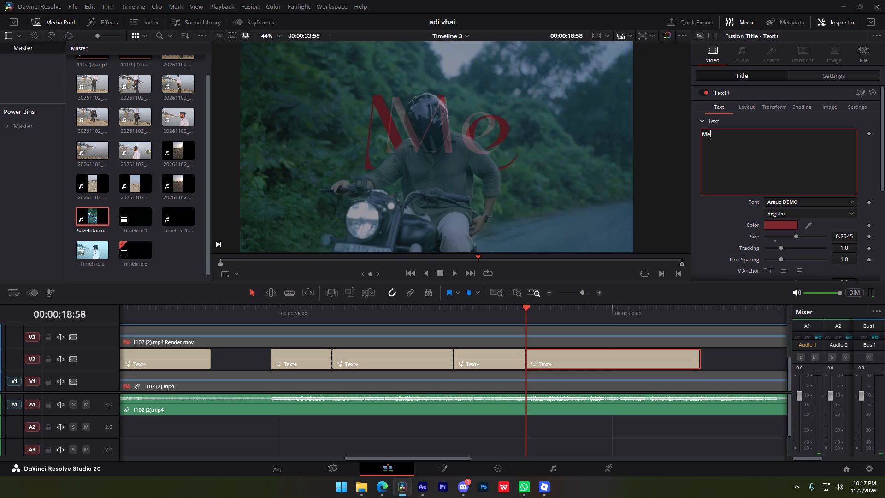
Match the "Me" title to the reference with text size 0.3373 and center X 0.499, Y 0.567.
left_click_drag(841, 235, 756, 255)
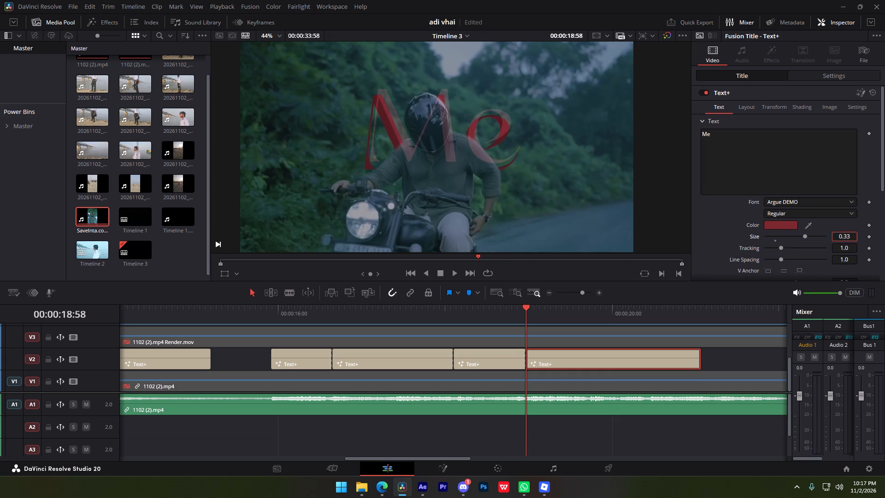
left_click_drag(756, 255, 790, 263)
left_click(736, 102)
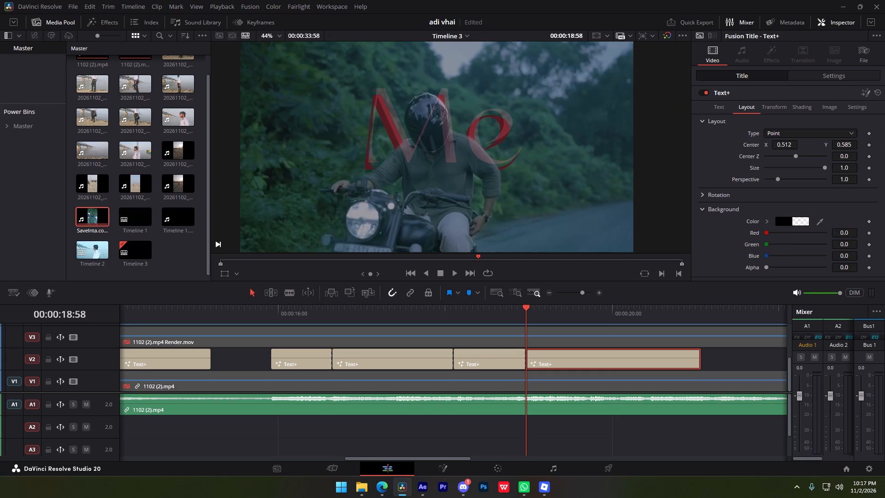
left_click_drag(854, 142, 846, 145)
left_click_drag(792, 146, 791, 146)
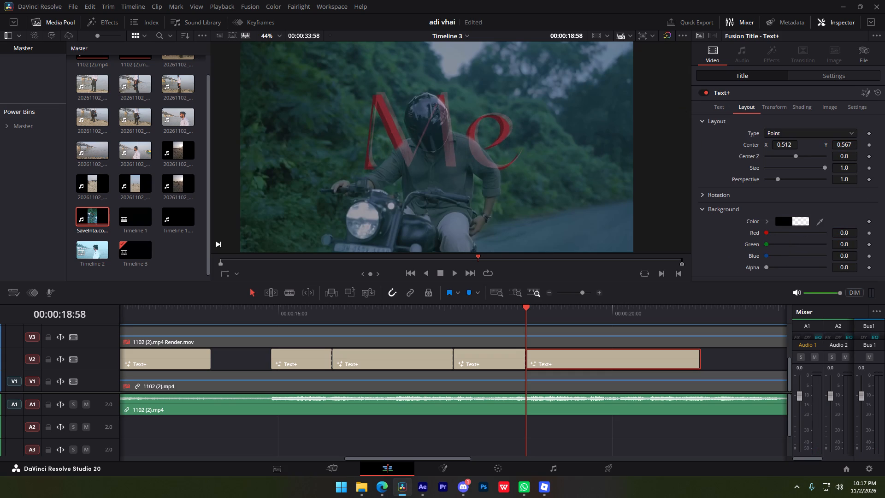
left_click_drag(791, 146, 786, 152)
Find where the reference word changes from "Me" to "Bass" and split the title there, at 19:35.
key("space")
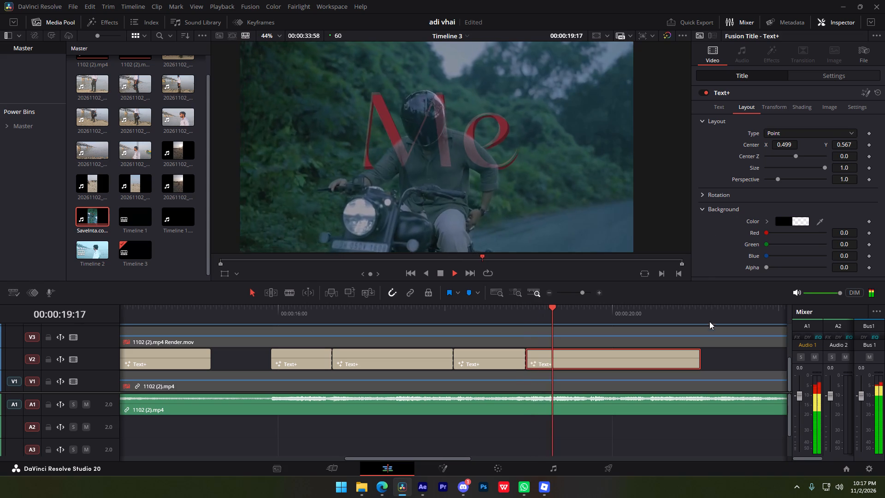
key("space")
left_click_drag(614, 322, 576, 332)
key("space")
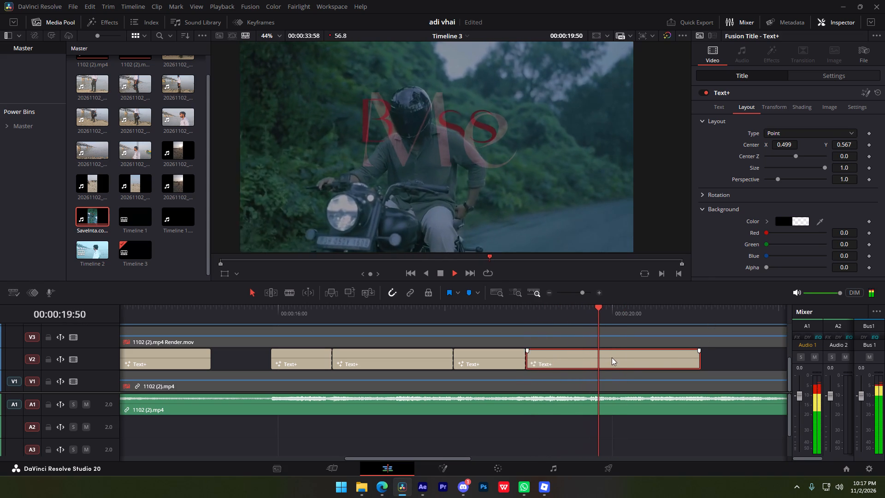
key("space")
left_click_drag(602, 329, 592, 327)
left_click_drag(595, 317, 582, 317)
key("space")
key("space")
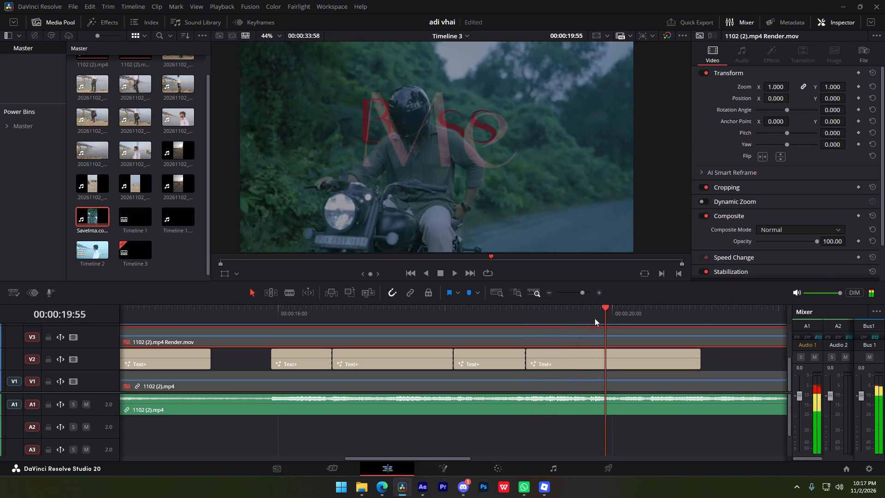
left_click_drag(595, 318, 577, 315)
left_click(599, 362)
key("s")
Change the text of the title segment after 19:35 to "Bass".
left_click(601, 362)
scroll(583, 324, "up", 2, "alt")
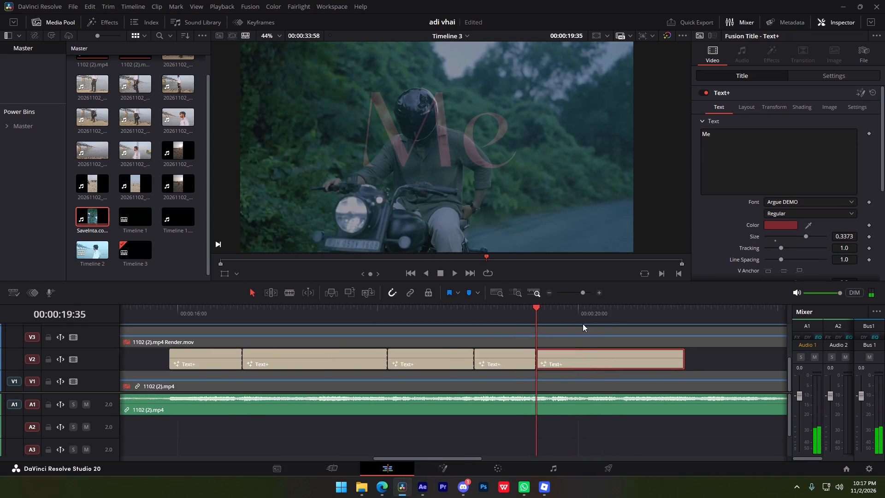
scroll(583, 324, "up", 2, "alt")
left_click_drag(455, 319, 404, 319)
key("space")
key("space")
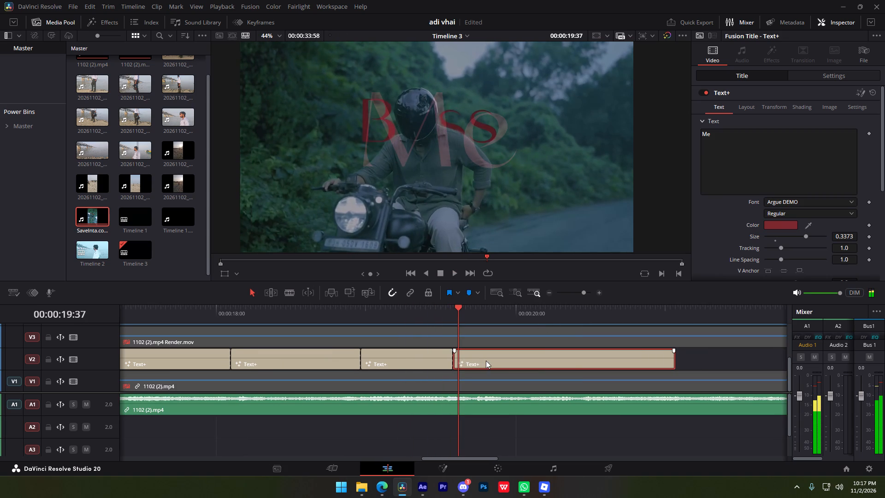
left_click_drag(720, 146, 655, 140)
left_click_drag(716, 141, 660, 125)
type("Bass")
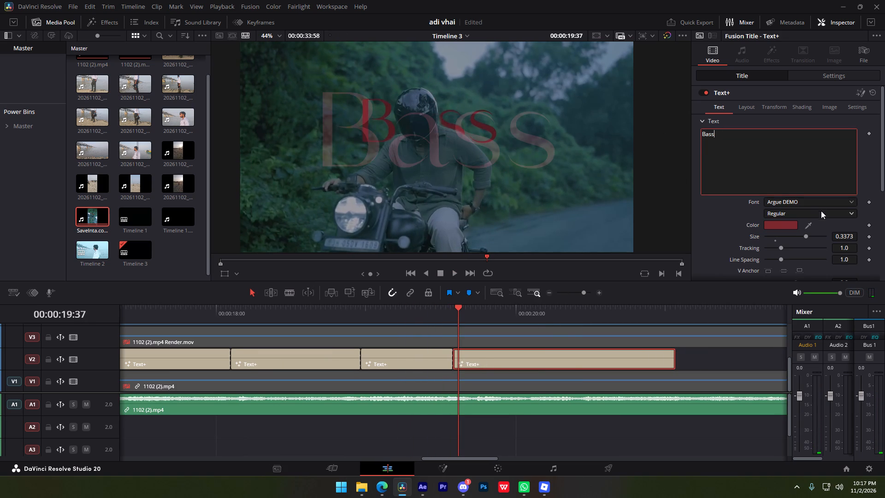
Match the "Bass" title to the reference with text size 0.2186 and center X 0.487, Y 0.606.
left_click_drag(851, 235, 286, 221)
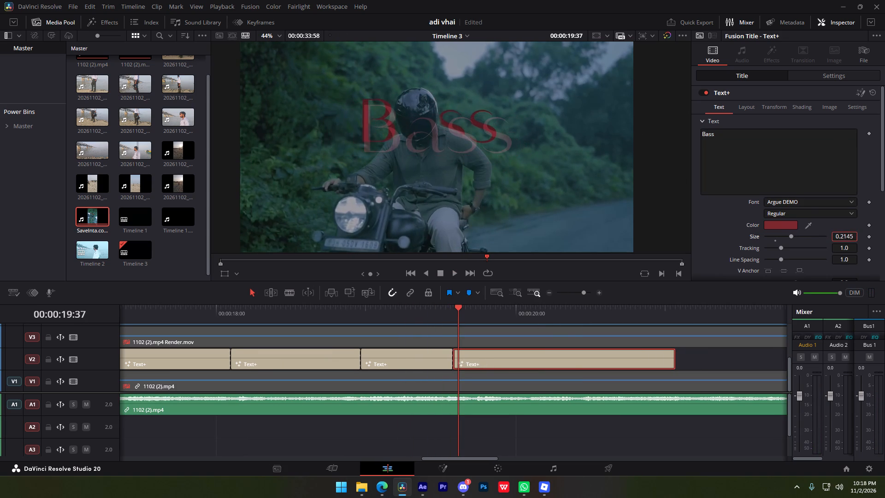
left_click_drag(286, 221, 304, 211)
left_click(747, 110)
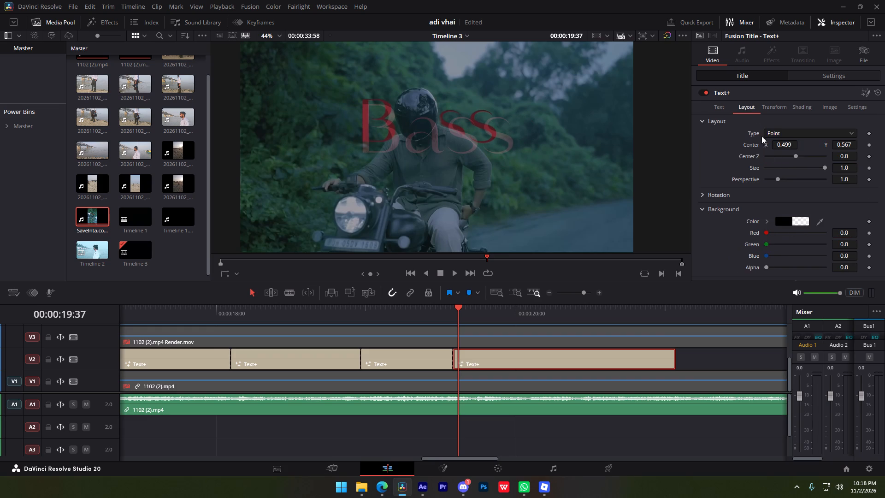
left_click_drag(837, 146, 852, 150)
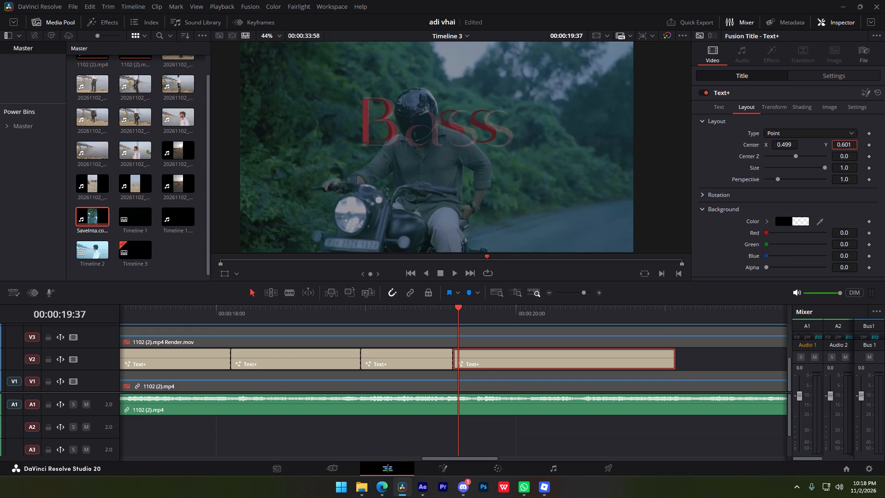
left_click_drag(852, 150, 855, 150)
left_click_drag(784, 139, 778, 142)
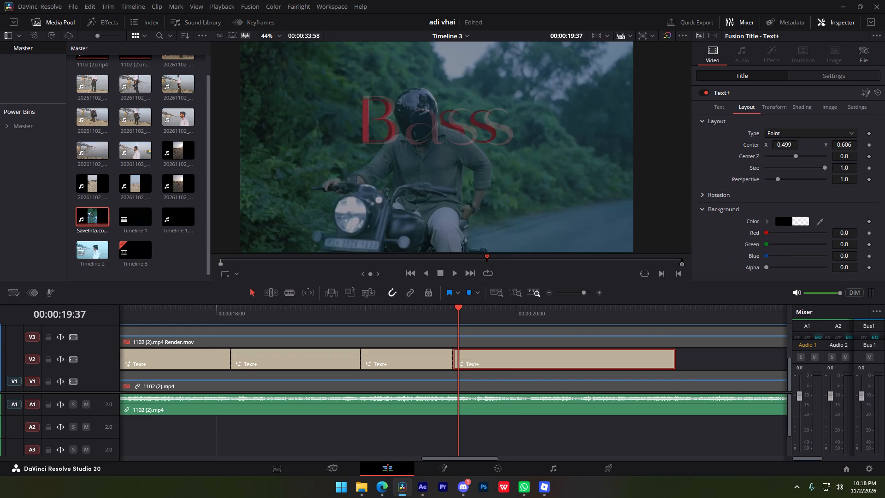
left_click_drag(790, 146, 784, 147)
Find the exact frame where the reference word changes from "Bass" to "Jaa" and split the title there, at 20:20.
left_click(693, 351)
key("space")
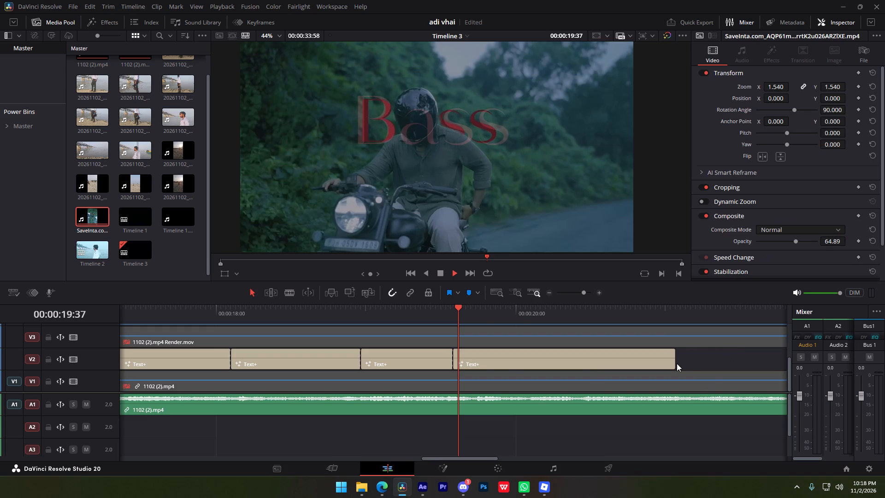
key("space")
key("space")
key("space")
left_click_drag(600, 312, 577, 314)
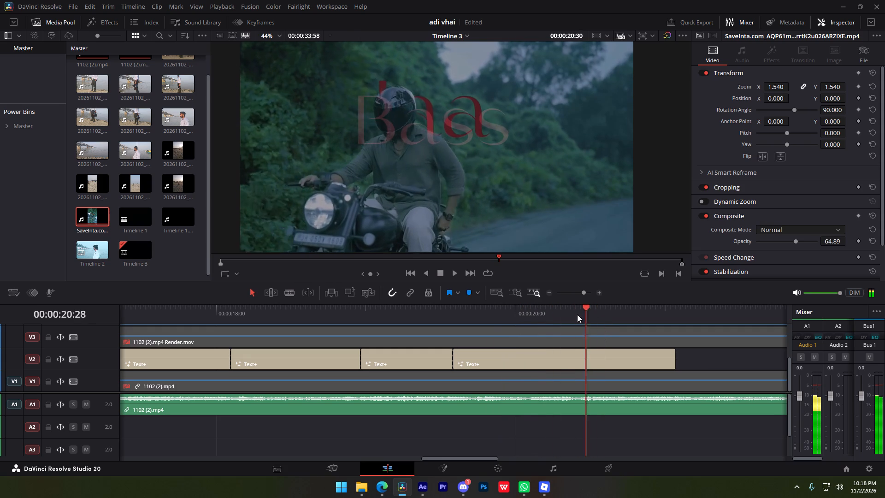
left_click_drag(577, 314, 522, 327)
key("space")
key("space")
scroll(574, 343, "up", 5, "alt")
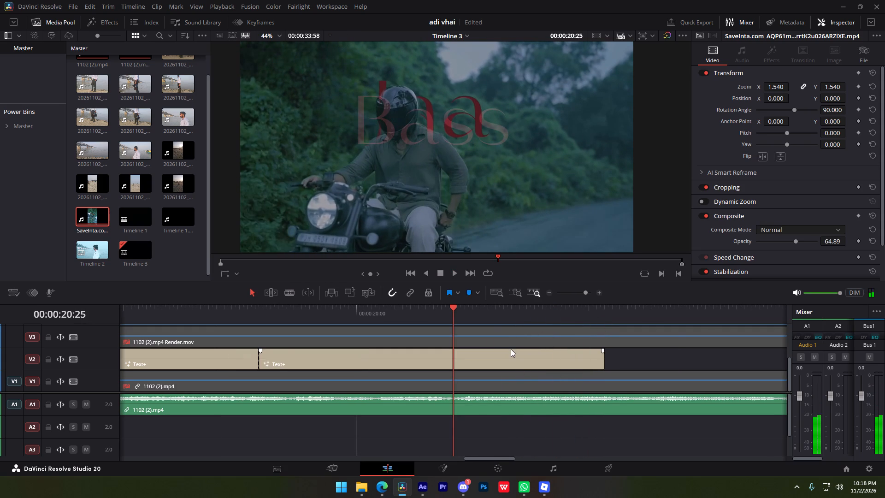
left_click(511, 349)
left_click_drag(449, 314, 436, 313)
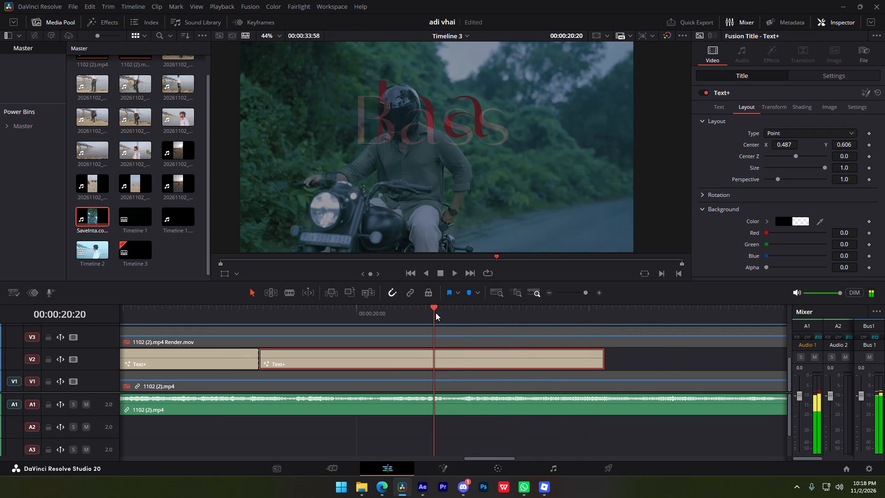
key("Left")
key("Left")
key("Right")
key("Right")
key("Left")
key("Right")
key("s")
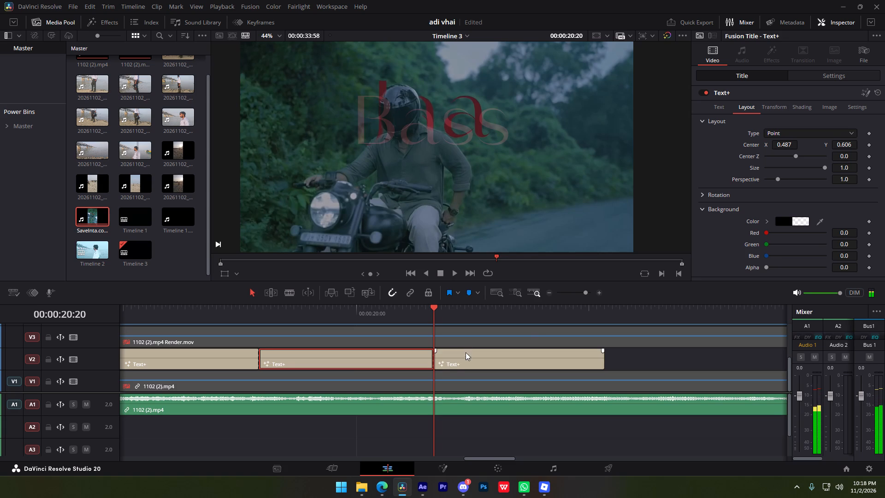
Change the text of the title segment after 20:20 to "Jaa".
left_click(466, 354)
left_click_drag(719, 147, 673, 128)
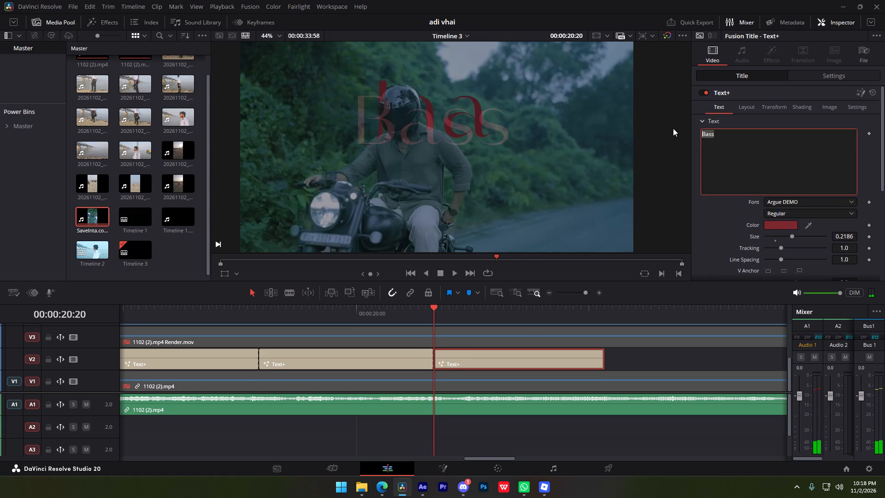
type("Jaa")
Enlarge the "Jaa" title to size 0.2629 and raise its center Y until it overlaps the reference word.
left_click_drag(841, 234, 842, 234)
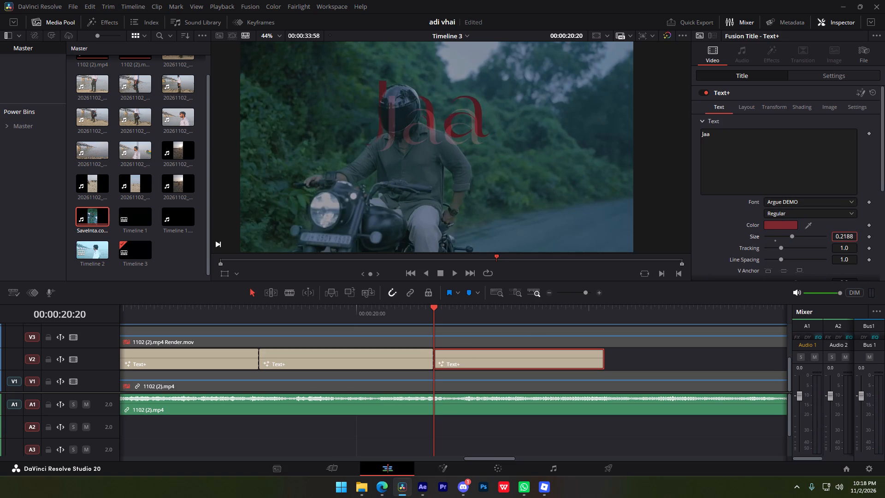
left_click_drag(842, 234, 612, 192)
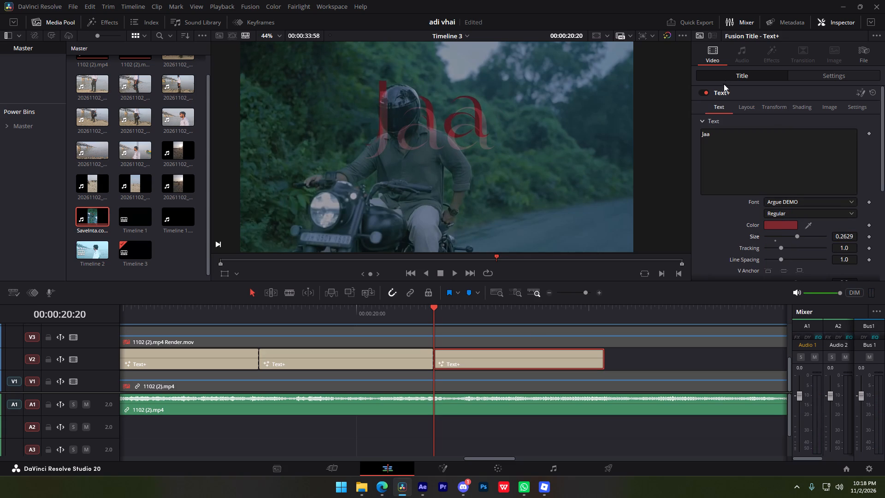
left_click(757, 118)
left_click(751, 113)
left_click_drag(847, 144, 443, 135)
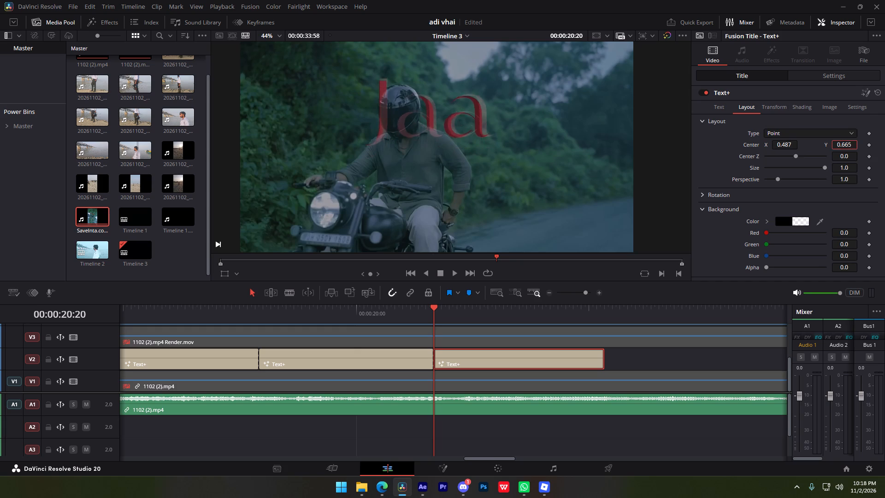
left_click_drag(443, 135, 433, 137)
Play on to find how long the reference word "Jaa" lasts and extend the "Jaa" title's end to 22:32.
left_click(686, 367)
key("space")
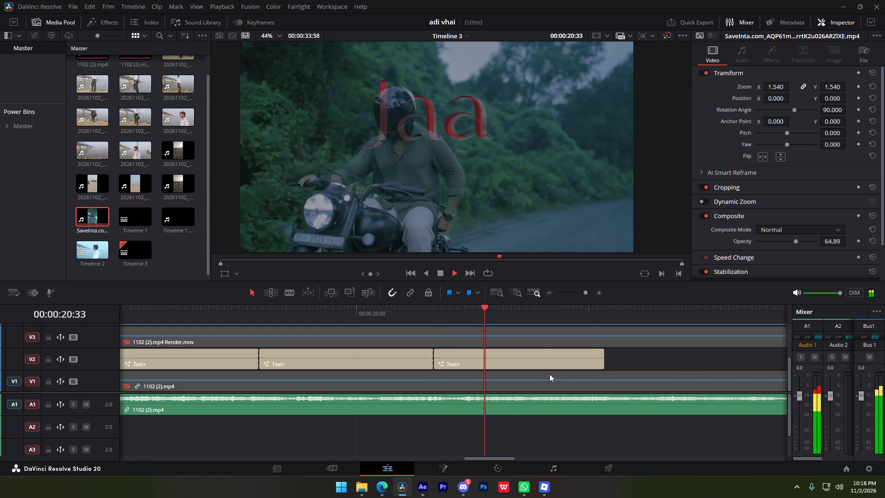
key("space")
key("space")
scroll(602, 362, "down", 3, "alt")
key("space")
key("space")
scroll(484, 366, "down", 3, "alt")
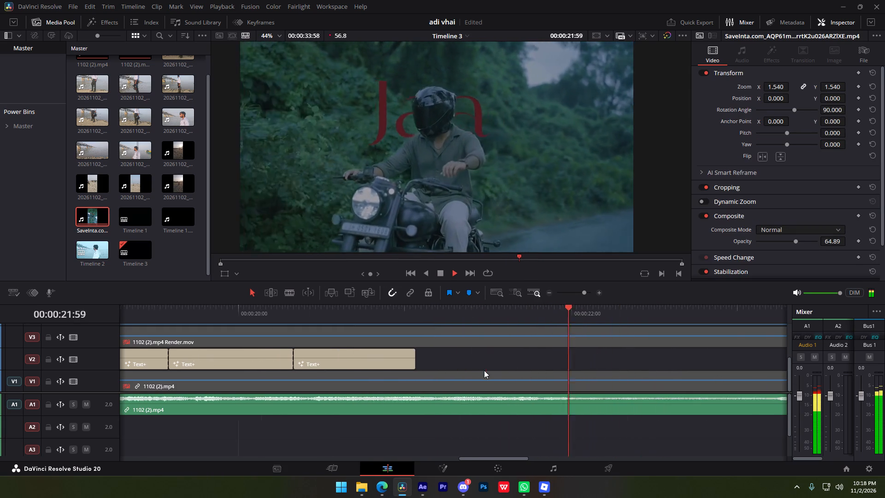
scroll(484, 370, "down", 2, "alt")
key("space")
left_click_drag(352, 362, 504, 352)
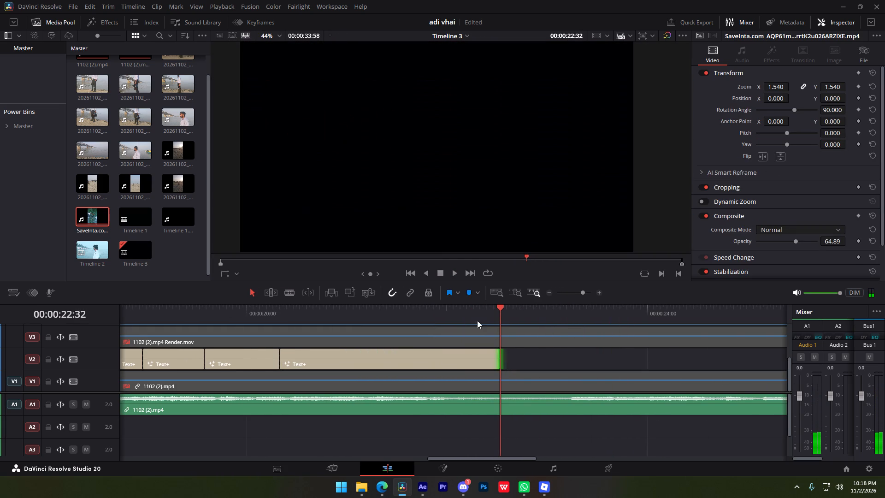
Find the exact frame where the reference word "Jaa" disappears and trim the "Jaa" title's end back to about 22:20.
left_click_drag(472, 320, 454, 324)
key("space")
scroll(500, 346, "down", 4, "alt")
key("space")
left_click_drag(438, 312, 447, 310)
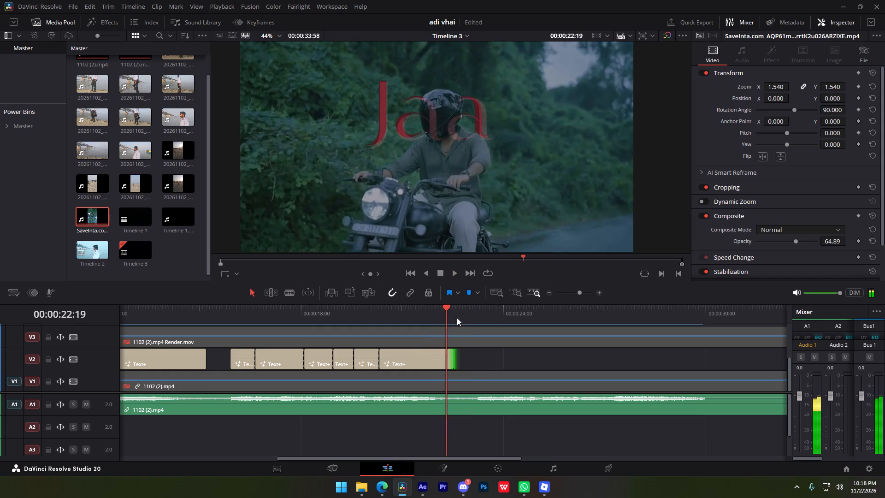
key("space")
scroll(483, 376, "up", 7, "alt")
key("space")
left_click_drag(437, 314, 404, 318)
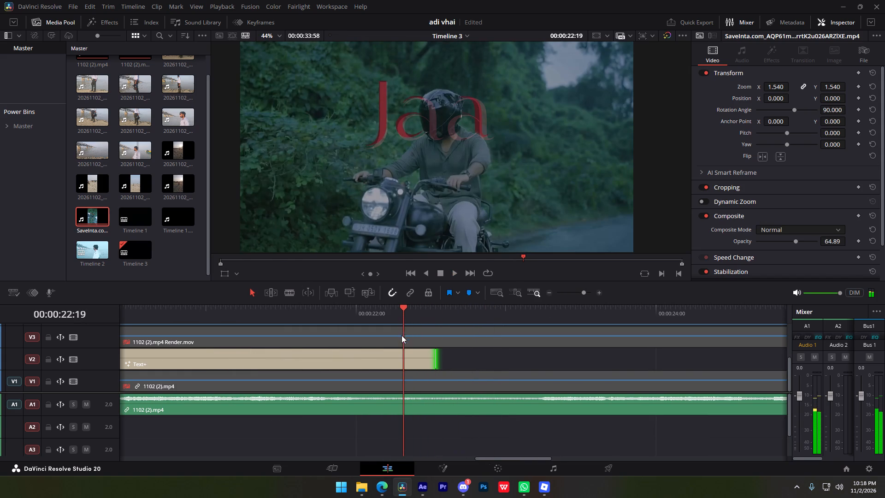
key("Right")
left_click_drag(433, 354, 401, 355)
Play on to find the next reference word and place a copy of the early "Me" title on V2 at 23:12.
key("space")
scroll(468, 364, "down", 8, "alt")
scroll(469, 373, "up", 3, "alt")
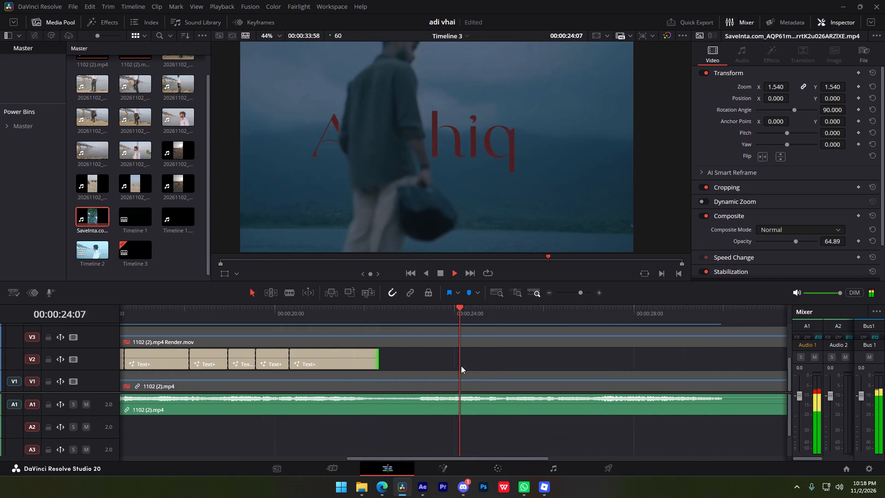
key("space")
left_click(421, 319)
scroll(394, 387, "down", 5, "alt")
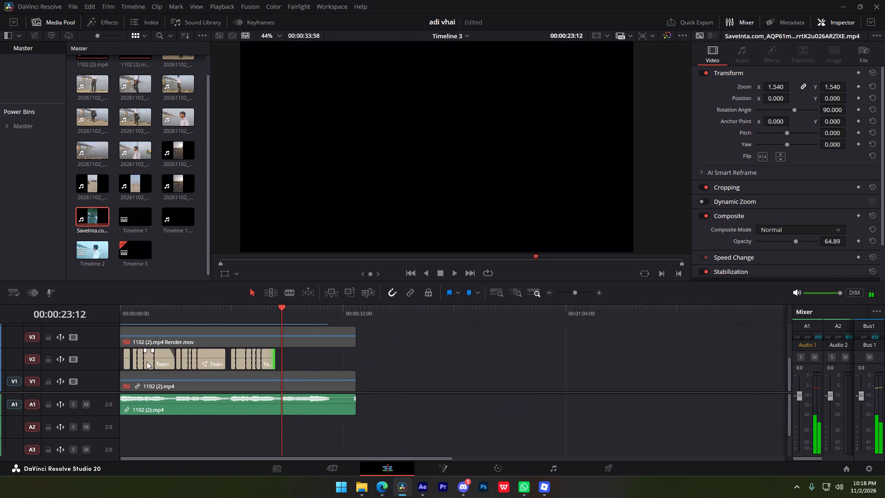
left_click_drag(139, 365, 307, 357, "alt")
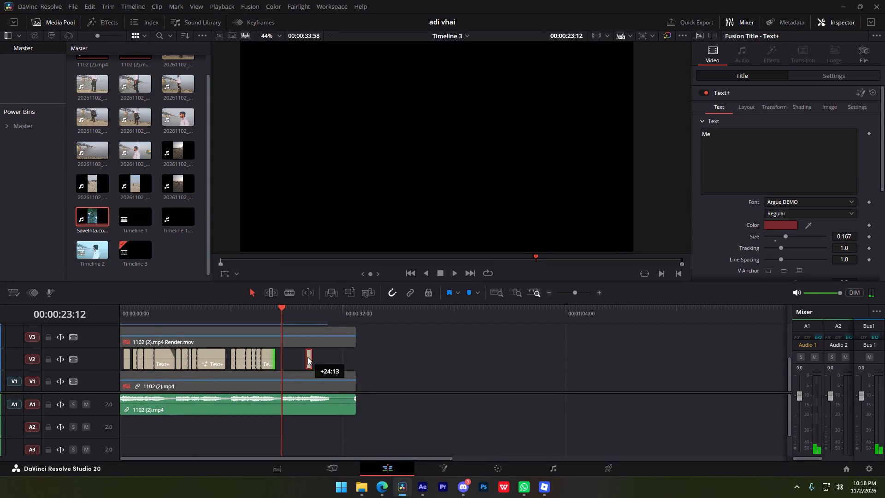
left_click_drag(307, 357, 281, 357, "alt")
Change the text of the title copy at 23:12 to "Mere".
scroll(304, 357, "up", 9, "alt")
left_click(738, 150)
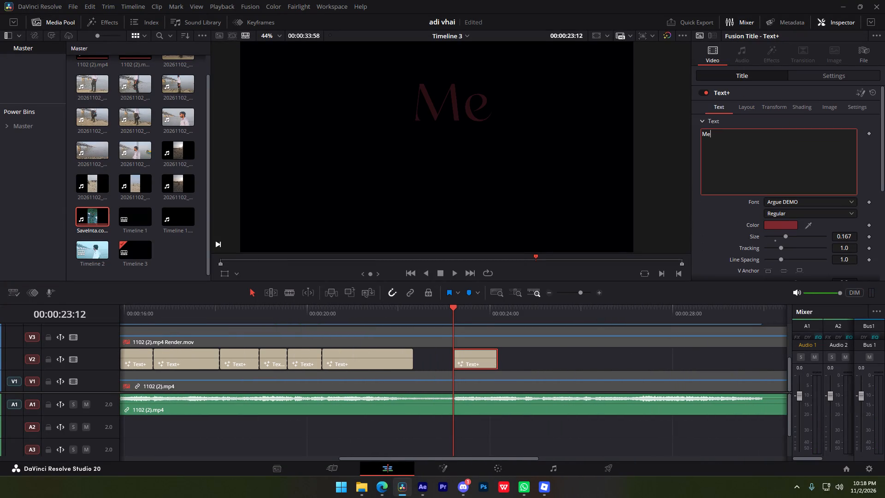
key("r")
key("e")
scroll(514, 370, "up", 4, "alt")
key("space")
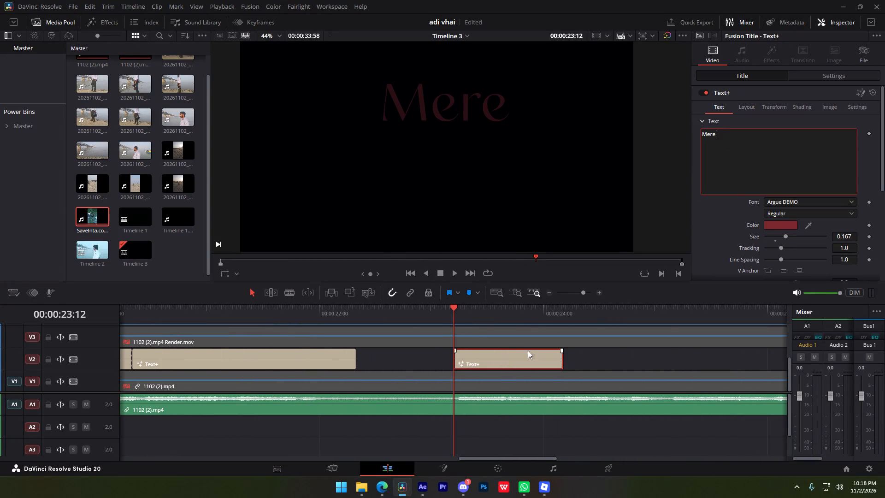
key("BackSpace")
left_click(618, 355)
Play until the reference word "Mere" is showing and move the "Mere" title to start at 23:38.
key("space")
key("space")
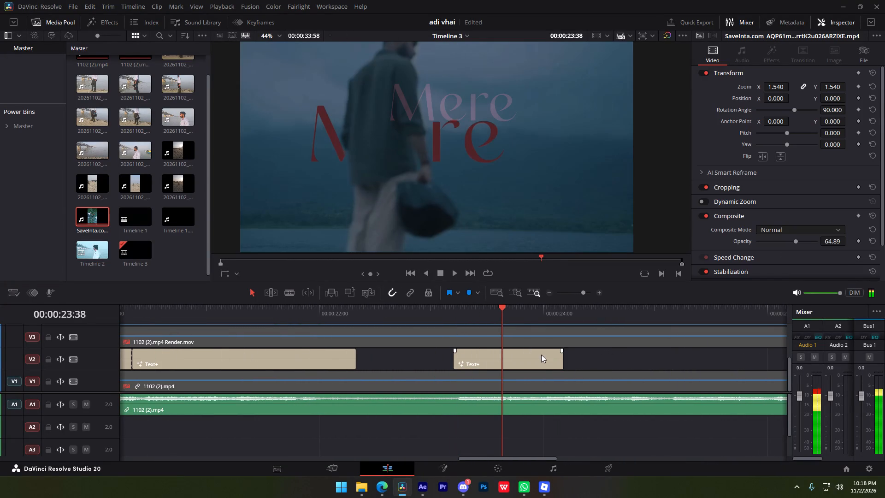
left_click(541, 355)
left_click_drag(535, 357, 584, 355)
Go back to 23:16 and advance frame by frame to find where the reference word "Mere" first appears.
left_click_drag(451, 314, 461, 311)
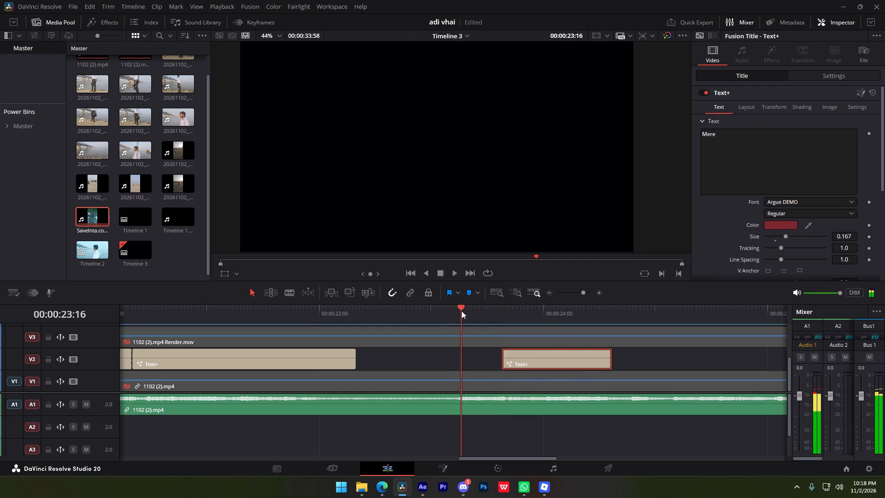
key("Right")
key("Right")
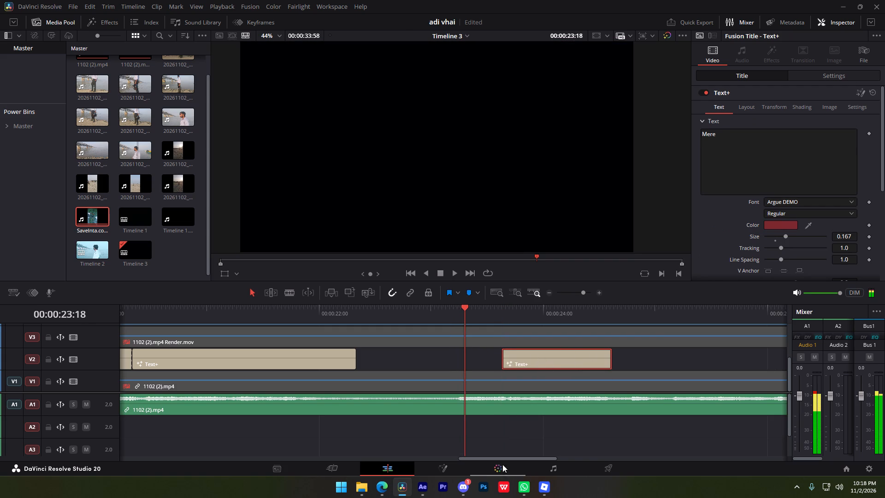
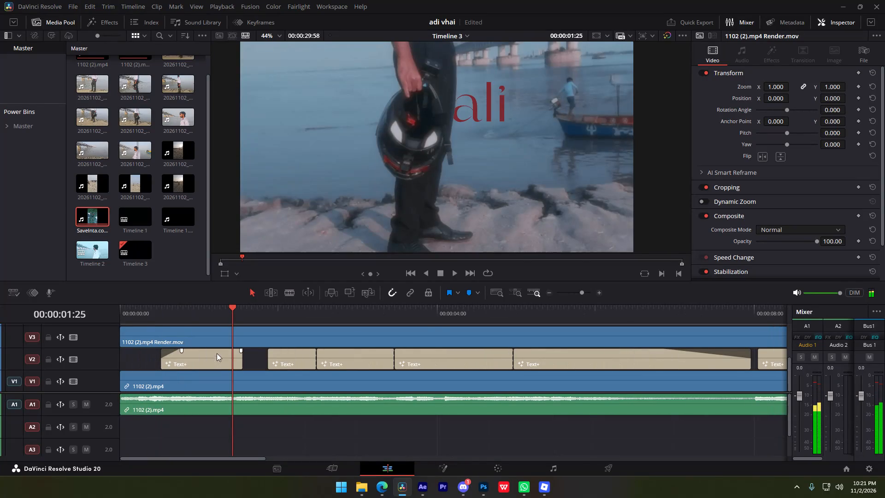
Enlarge the text of the first "Gali" title on V2 to size 0.2563.
key("space")
key("space")
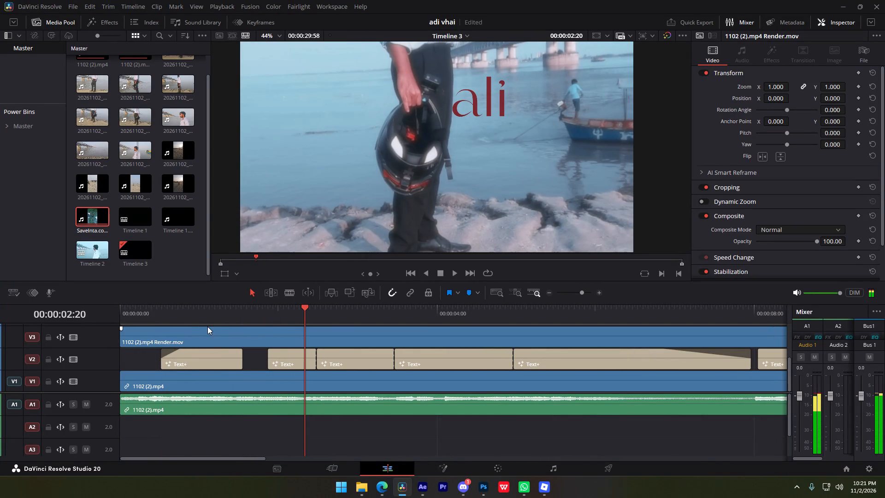
left_click_drag(203, 325, 197, 325)
left_click(201, 321)
left_click(213, 357)
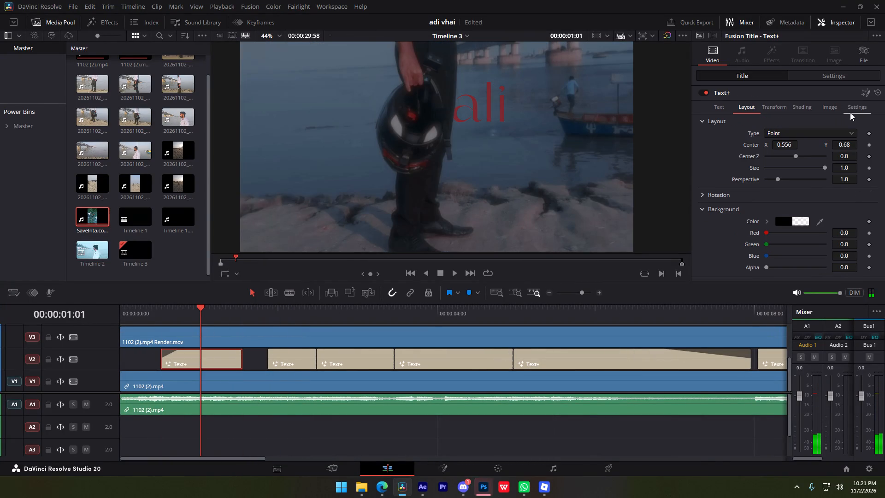
double_click(718, 114)
left_click(718, 110)
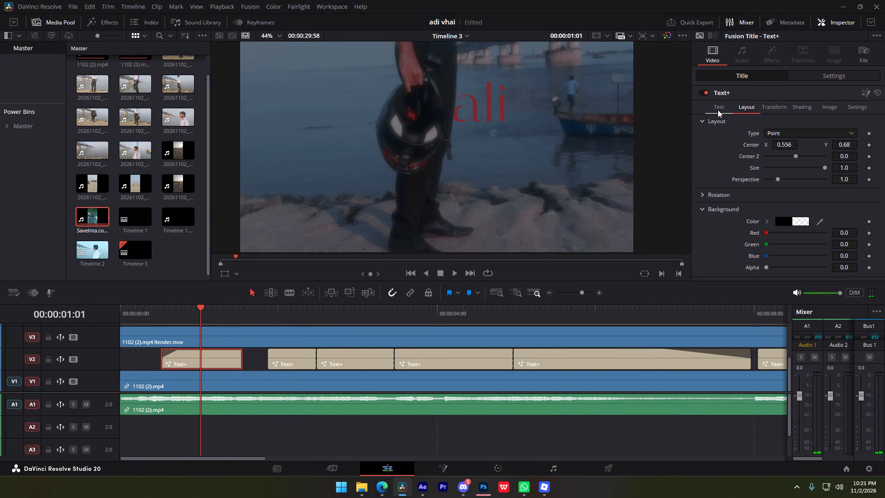
left_click_drag(847, 236, 821, 215)
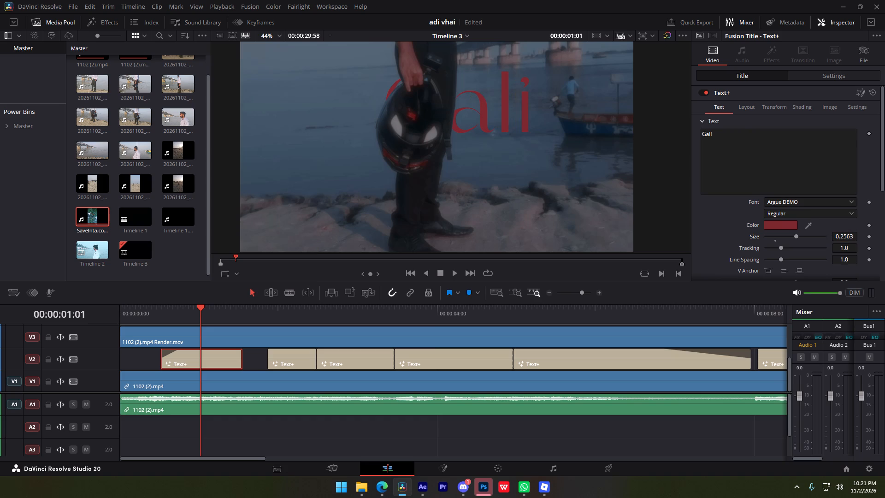
Reposition the first "Gali" title to Center X 0.529 and Center Y 0.617.
left_click(750, 112)
left_click_drag(840, 144, 813, 148)
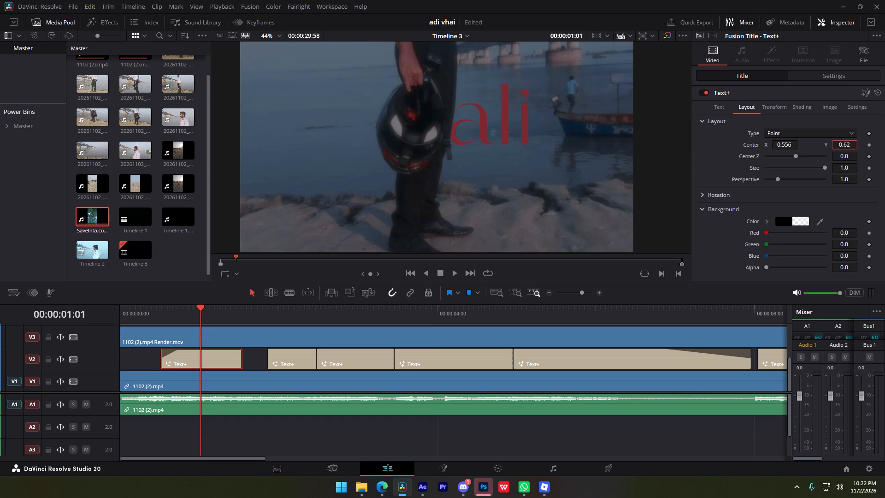
left_click_drag(813, 148, 811, 148)
left_click_drag(781, 144, 770, 146)
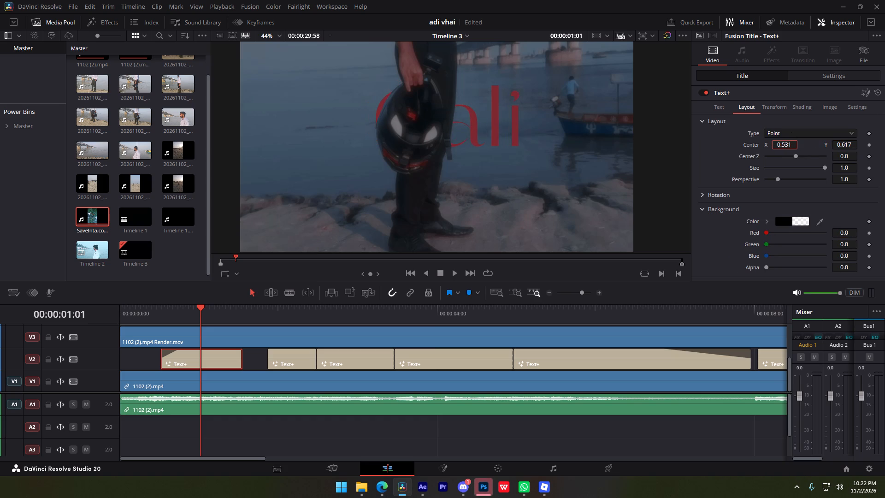
left_click_drag(770, 146, 769, 151)
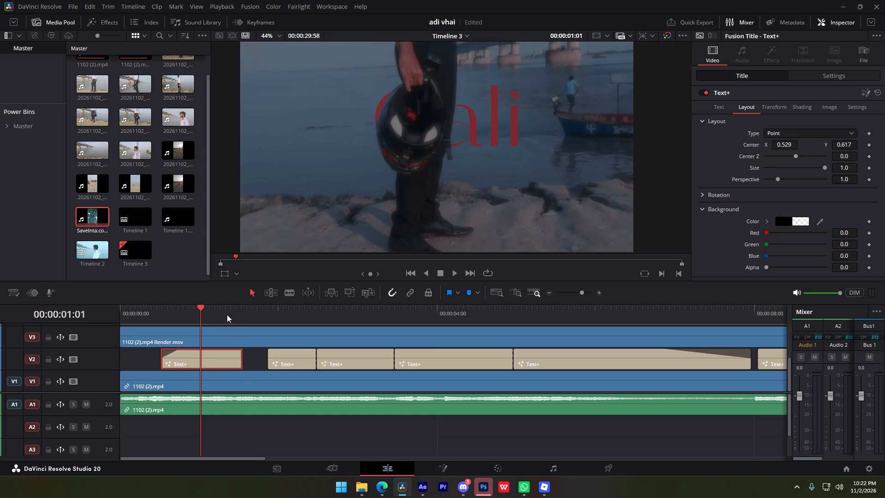
Extend the first "Gali" title, split it at 1:33, and replace the second title with the split-off piece, stretched up to the "Me" title.
left_click_drag(227, 314, 242, 314)
left_click_drag(239, 363, 260, 362)
left_click(260, 360)
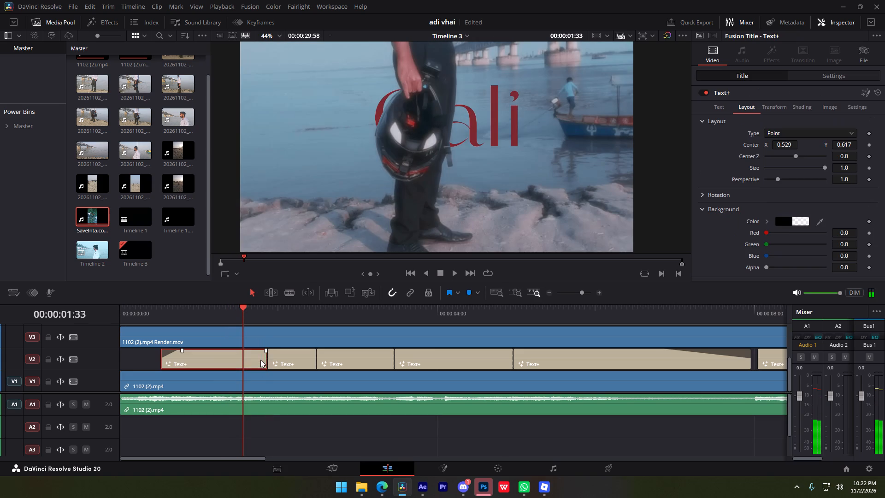
key("s")
left_click_drag(255, 359, 281, 359)
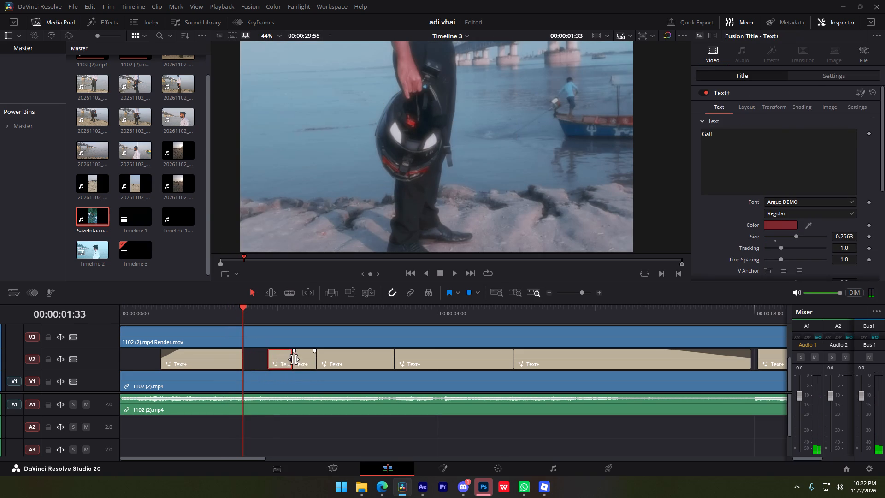
left_click_drag(294, 359, 316, 355)
Replay the opening from the start of the first "Gali" title to check its enlarged text and fade-in.
key("space")
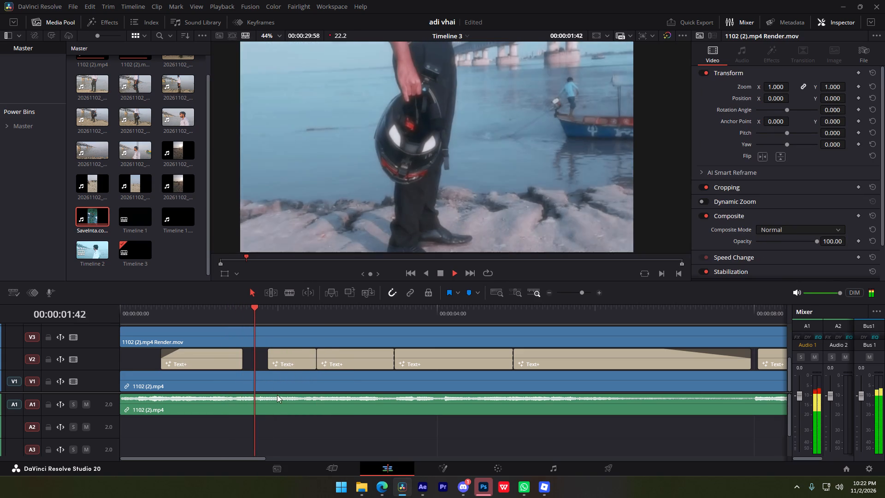
key("space")
left_click(347, 417)
left_click_drag(242, 309, 163, 336)
key("space")
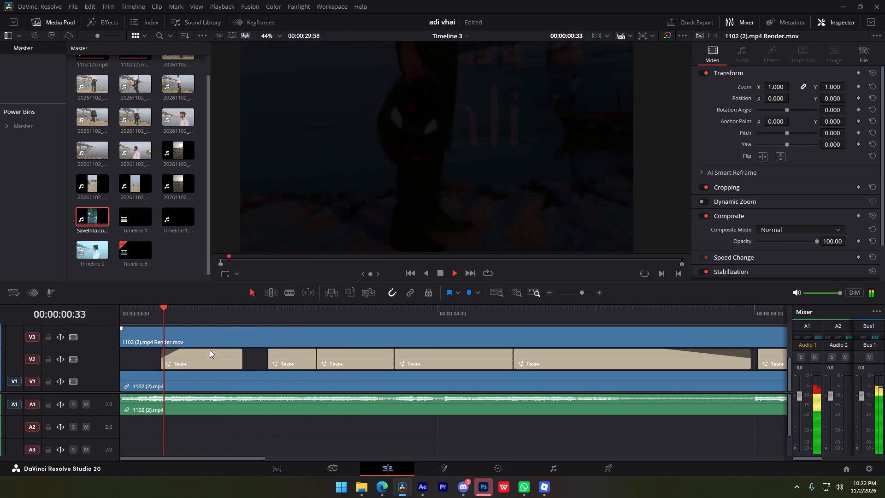
key("space")
left_click_drag(242, 325, 168, 355)
key("ctrl+z")
left_click_drag(195, 317, 177, 323)
left_click(253, 427)
key("space")
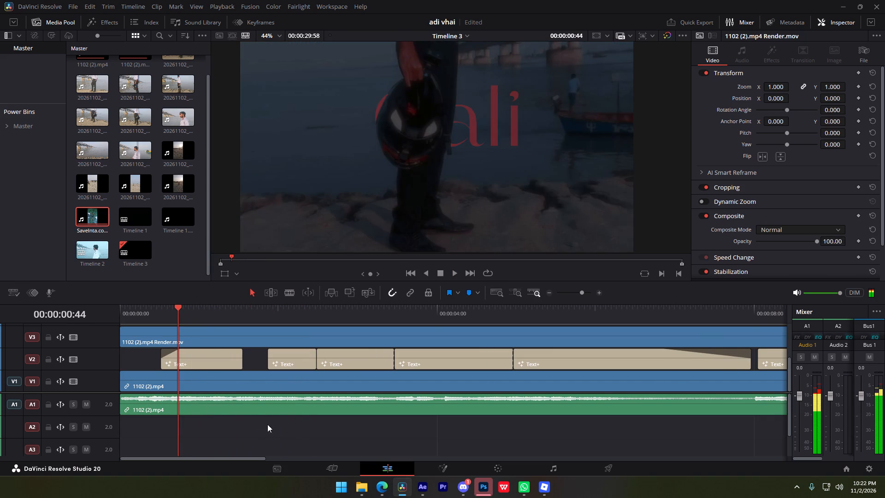
key("space")
Play through both "Gali" titles and trim the second one's start slightly earlier, to about 1:45.
key("space")
key("space")
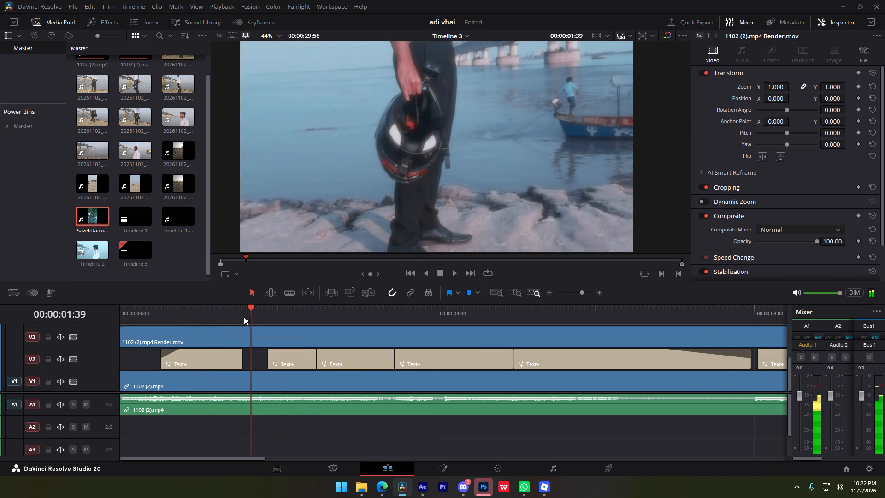
key("space")
key("space")
key("space")
key("space")
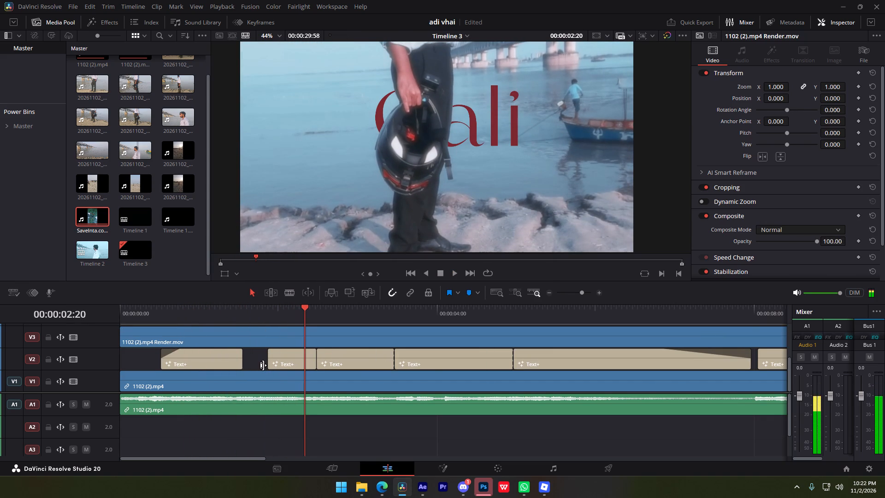
left_click_drag(268, 364, 260, 364)
Play on to the "Me" title at 3:12 and enlarge its text size.
key("space")
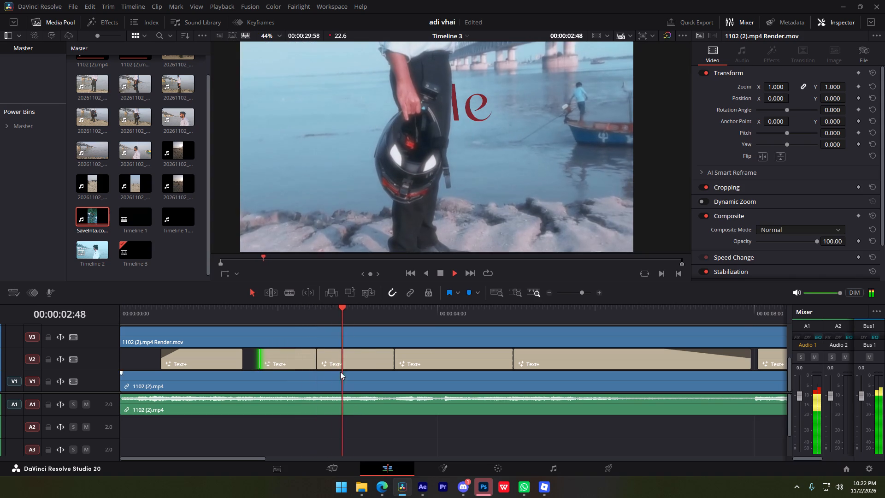
key("space")
left_click(365, 365)
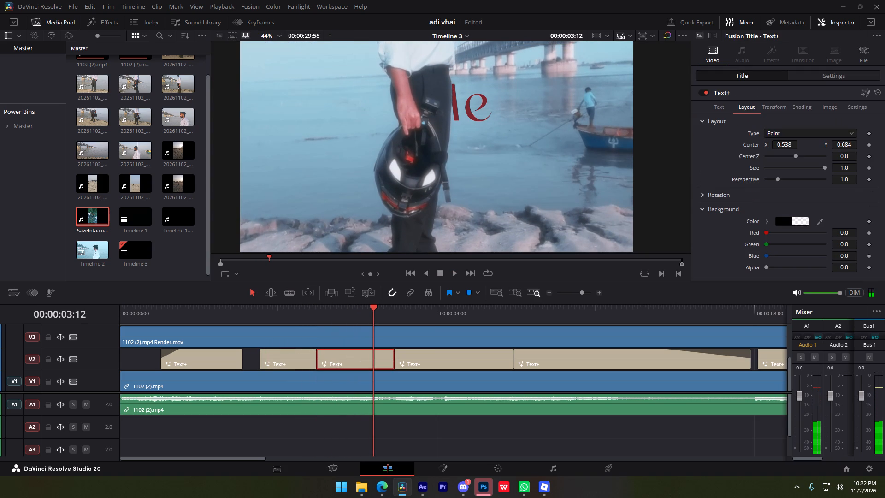
left_click(720, 106)
left_click_drag(849, 235, 611, 212)
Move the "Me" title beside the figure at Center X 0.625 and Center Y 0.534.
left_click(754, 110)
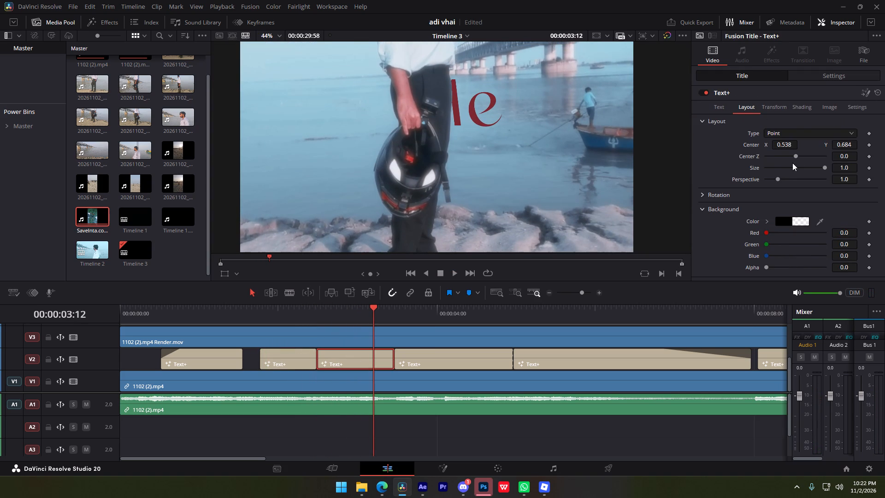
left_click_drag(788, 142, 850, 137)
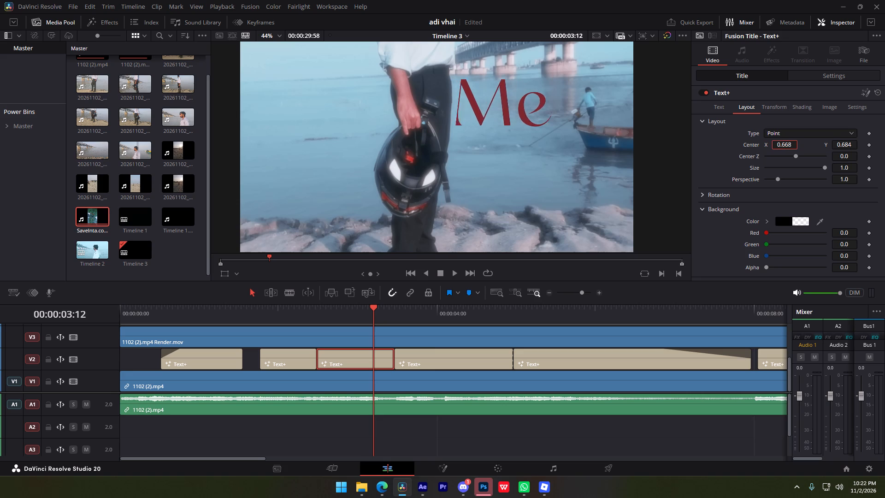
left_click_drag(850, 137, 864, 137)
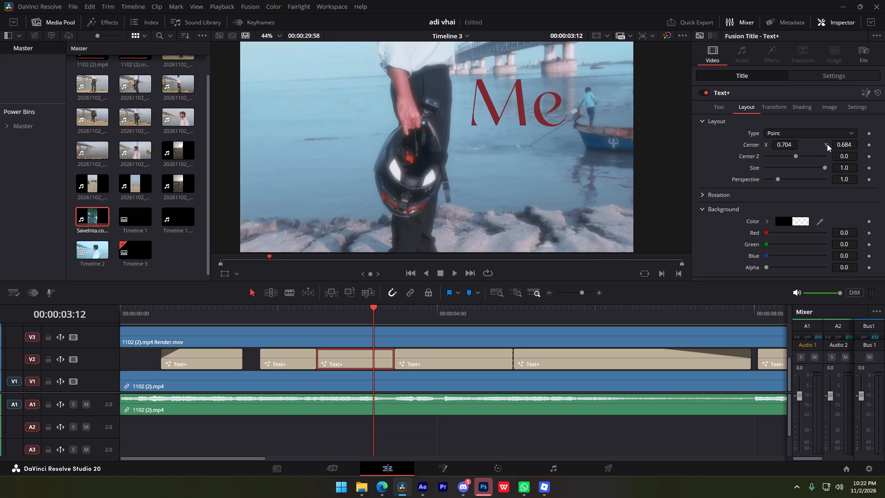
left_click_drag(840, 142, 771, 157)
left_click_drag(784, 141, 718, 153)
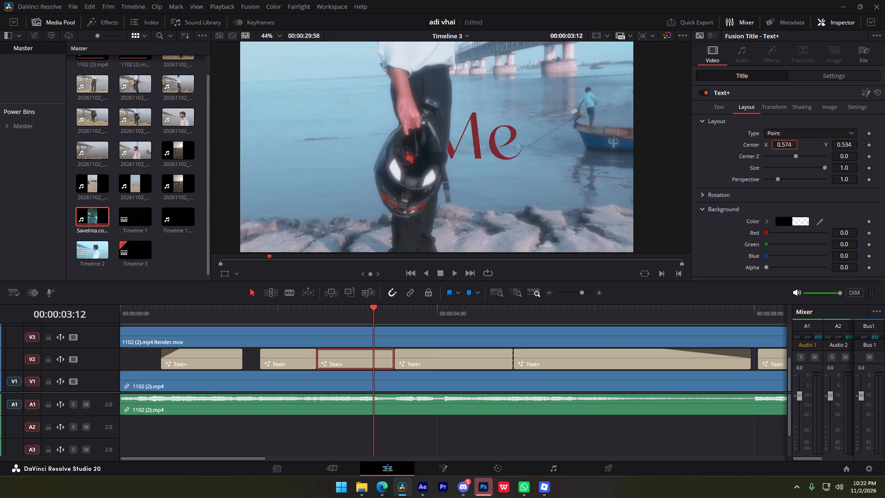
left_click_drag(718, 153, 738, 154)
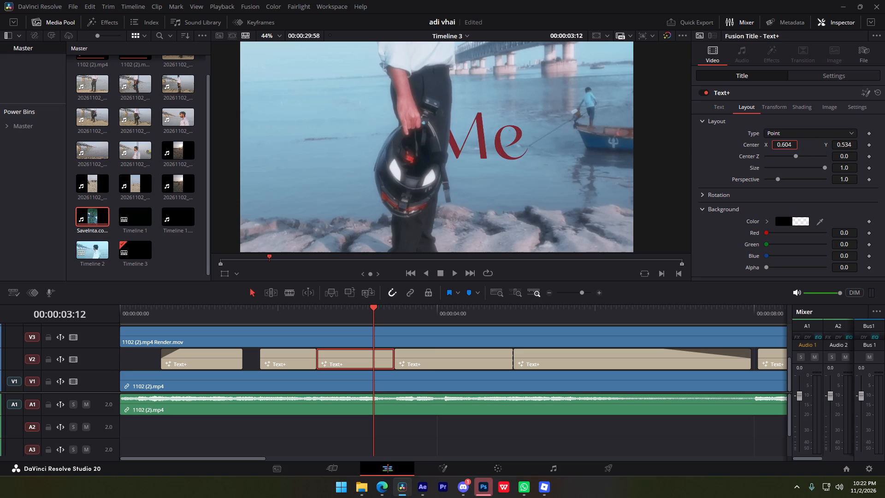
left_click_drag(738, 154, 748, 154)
Play on to the "Firta" title at 4:05 and set its position to Center X 0.632 and Center Y 0.524.
key("space")
key("space")
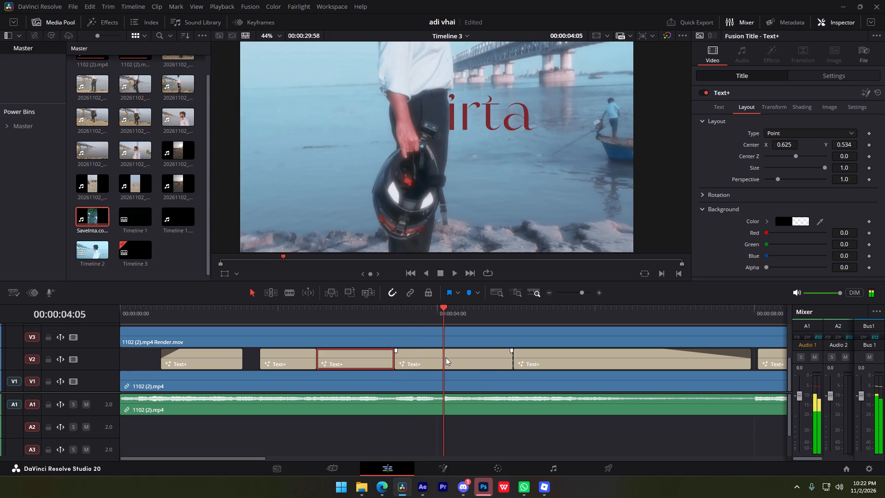
left_click(446, 355)
left_click_drag(841, 145, 443, 143)
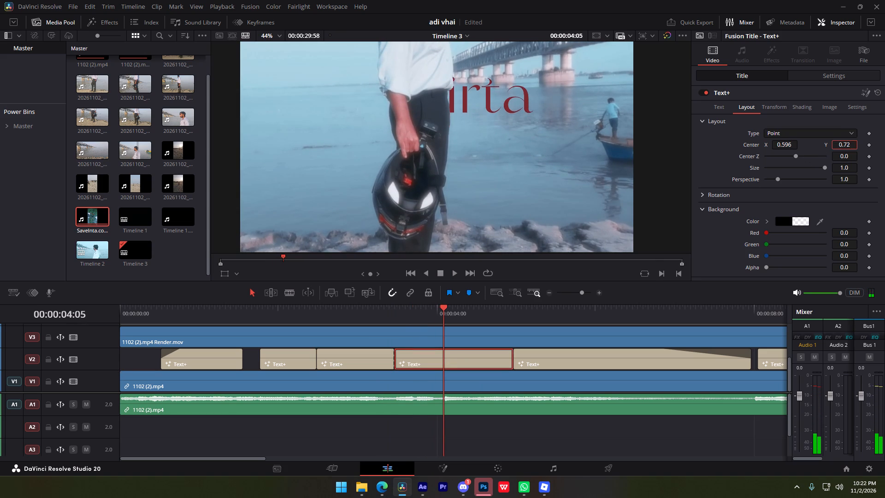
left_click_drag(443, 143, 353, 157)
left_click_drag(774, 144, 813, 146)
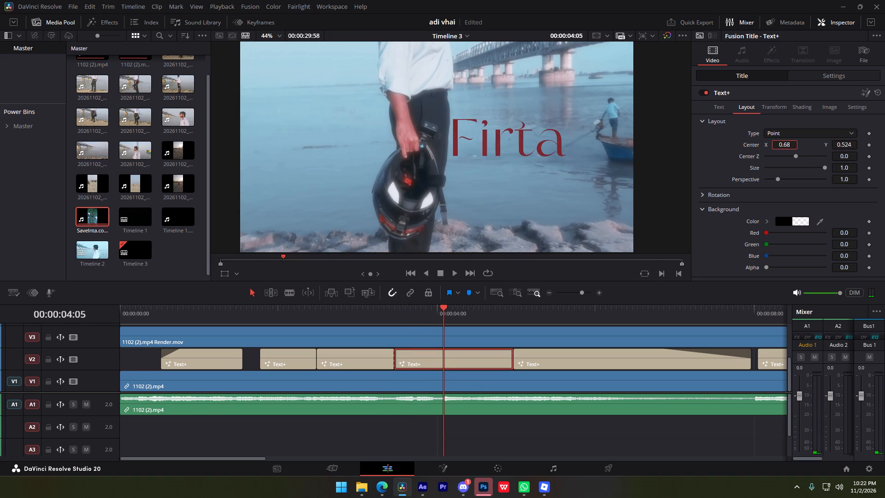
left_click_drag(813, 146, 791, 143)
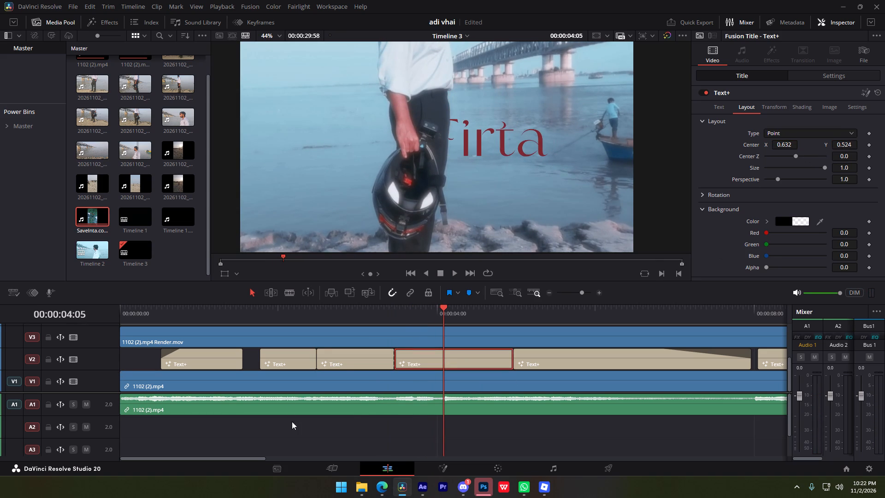
Copy the "Firta" title's Center X 0.632 and Center Y 0.524 values to the "Me" title.
left_click(339, 361)
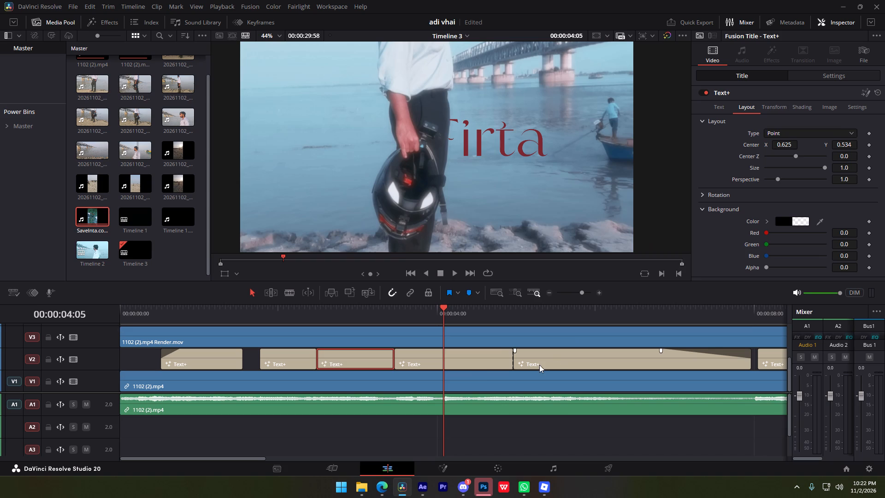
left_click(476, 367)
double_click(791, 149)
key("ctrl+c")
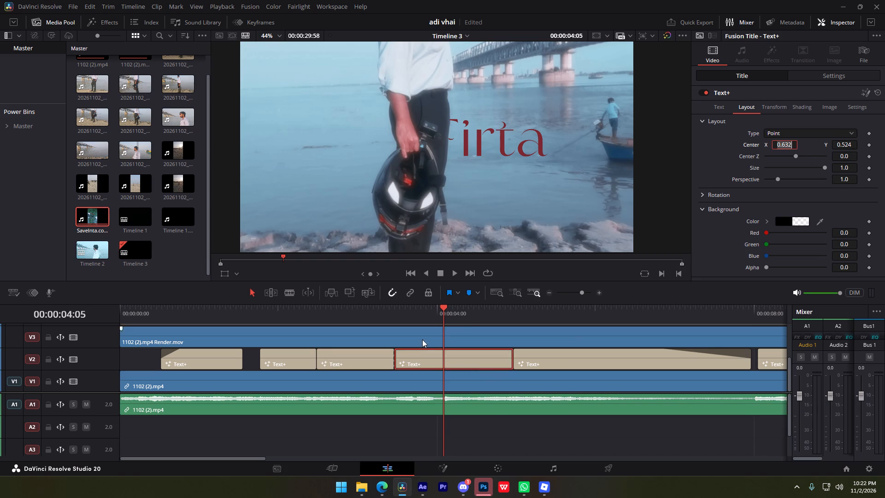
left_click(337, 357)
double_click(785, 145)
key("ctrl+v")
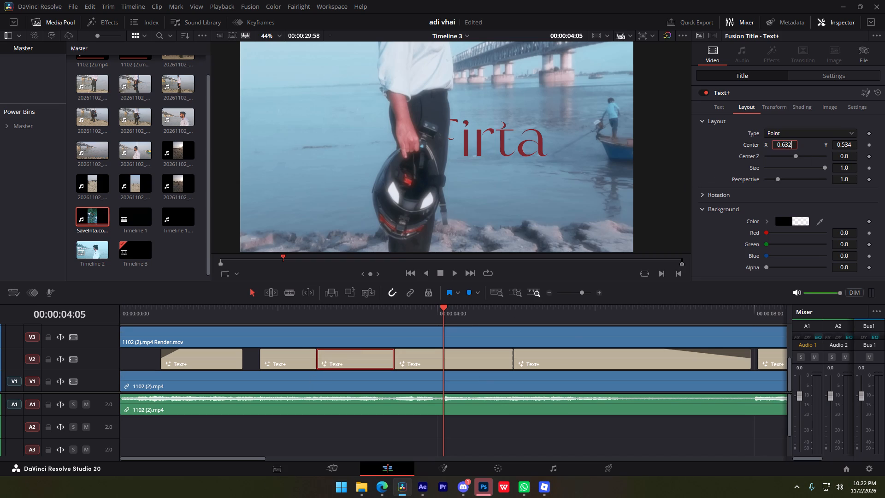
left_click(457, 363)
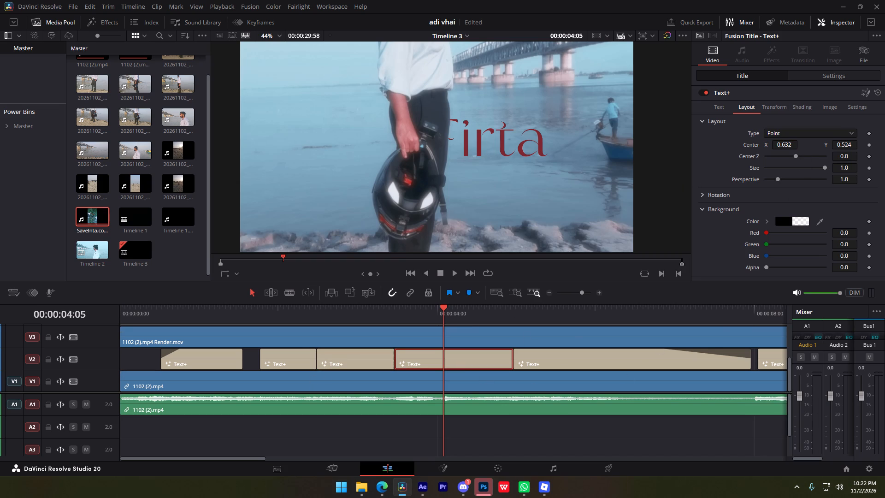
double_click(841, 148)
key("ctrl+x")
key("ctrl+c")
left_click(346, 357)
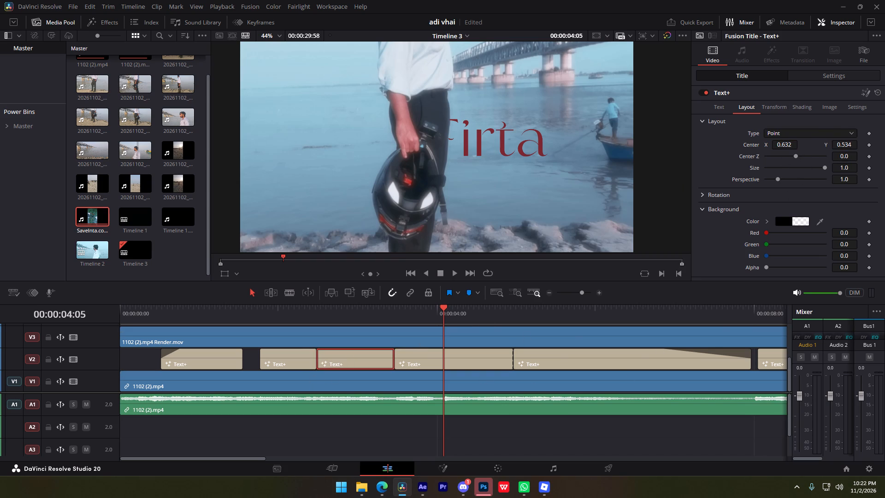
double_click(842, 145)
key("ctrl+v")
Play back from the "Me" title to 5:34 and set the Center Y of the title following "Firta" to the copied 0.524.
left_click(330, 308)
key("space")
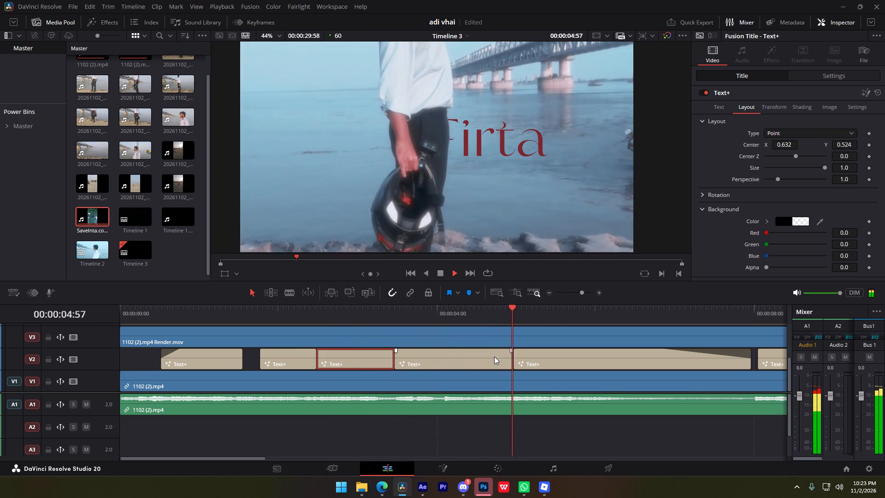
key("space")
left_click(558, 351)
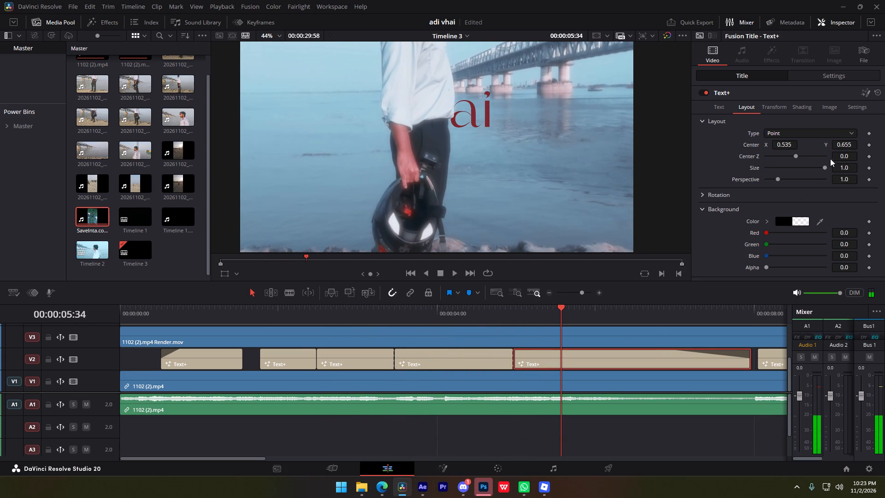
double_click(840, 142)
key("ctrl+v")
left_click(548, 353)
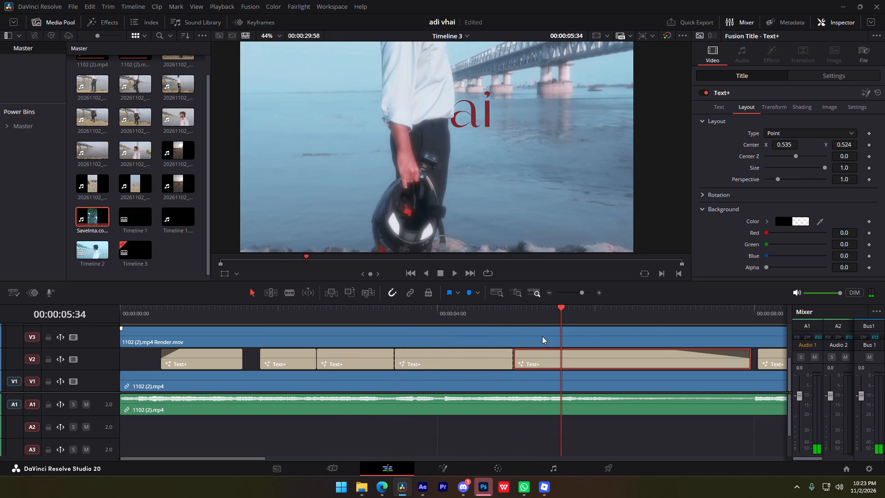
Play the title following "Firta" through to 7:56 to check its new height and the end of its fade-out.
left_click(540, 336)
left_click(522, 316)
key("space")
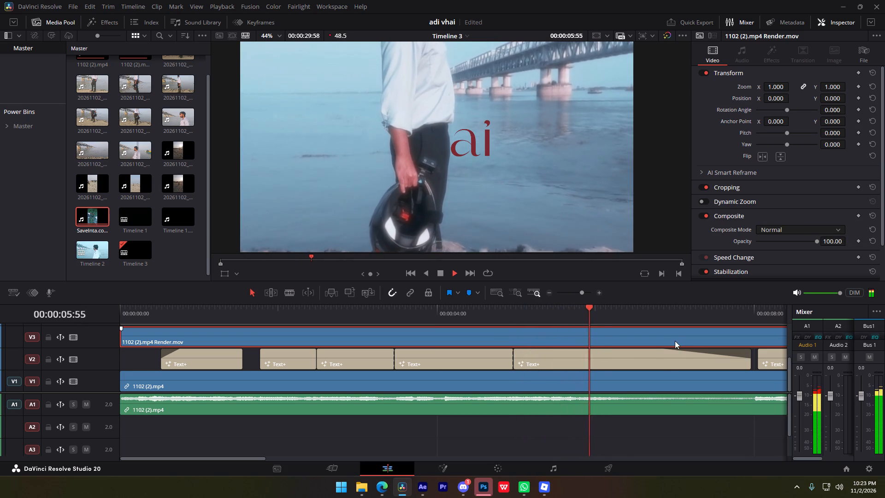
scroll(681, 340, "down", 3, "alt")
scroll(560, 363, "up", 4, "alt")
key("space")
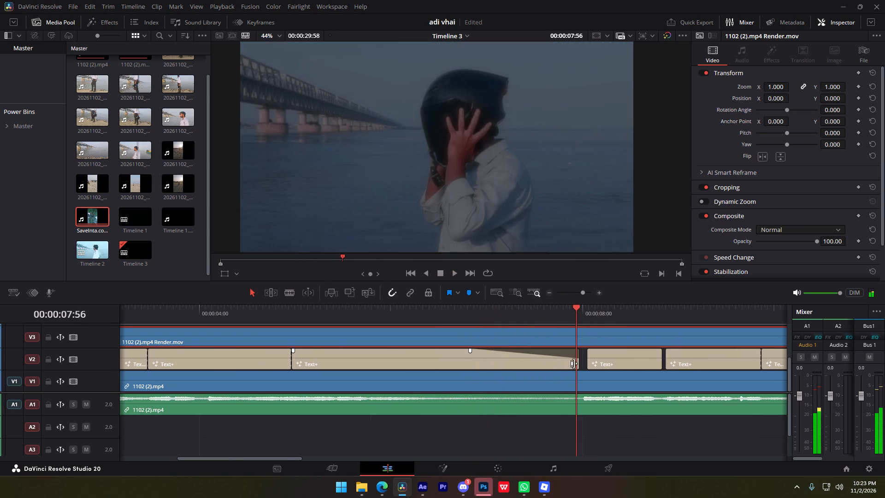
Play the titles from 7:56 through to 22:54 to review their timing and placement against the footage.
key("space")
key("space")
left_click(599, 357)
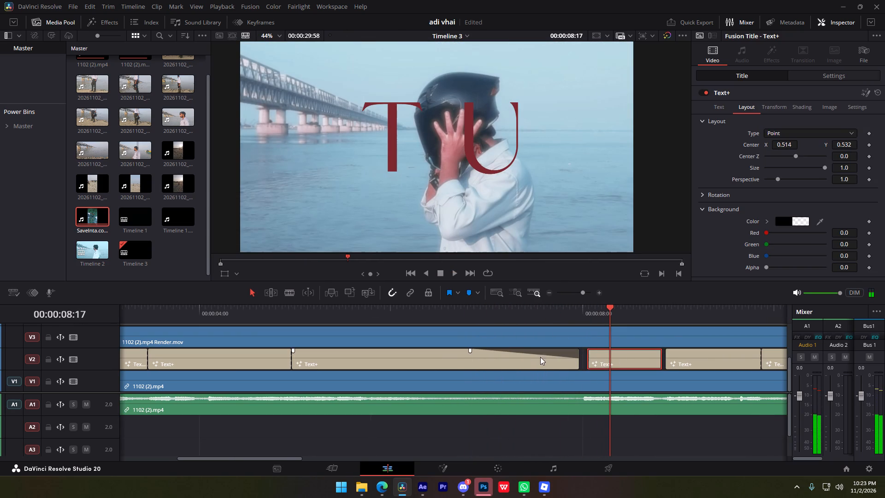
scroll(544, 357, "up", 2)
scroll(555, 356, "down", 4, "alt")
key("space")
scroll(461, 353, "down", 3)
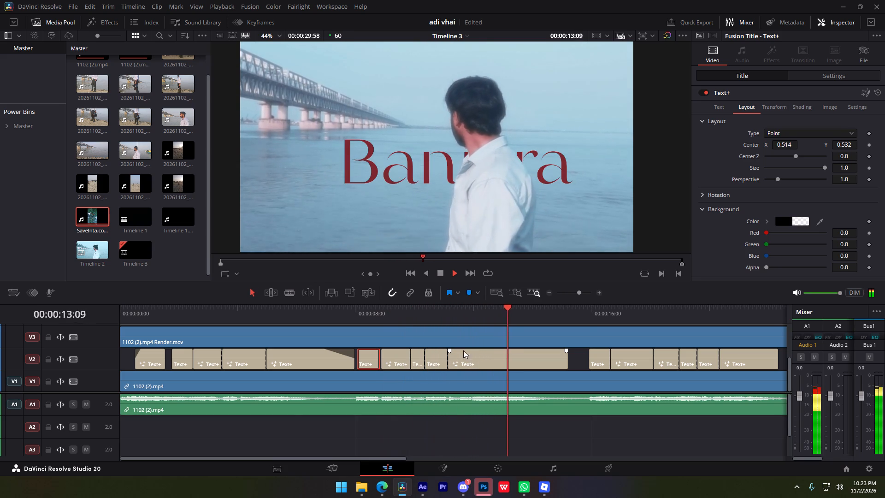
scroll(500, 347, "down", 4, "alt")
scroll(506, 358, "up", 7, "alt")
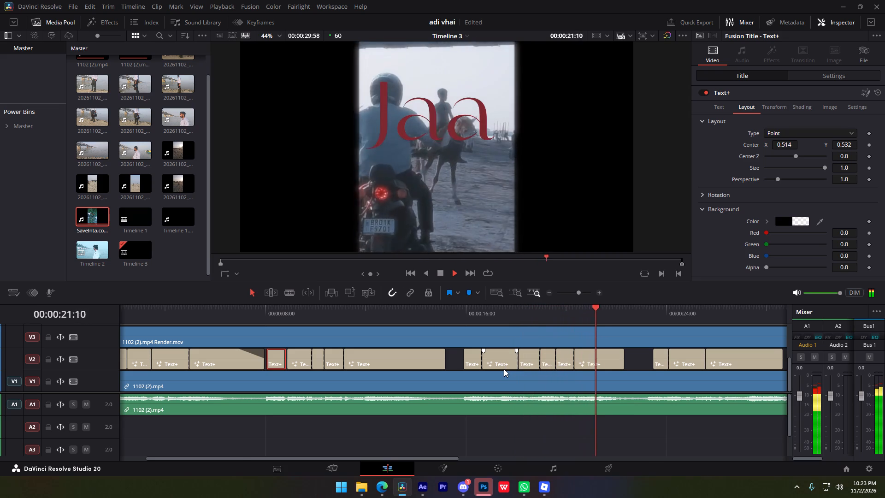
key("space")
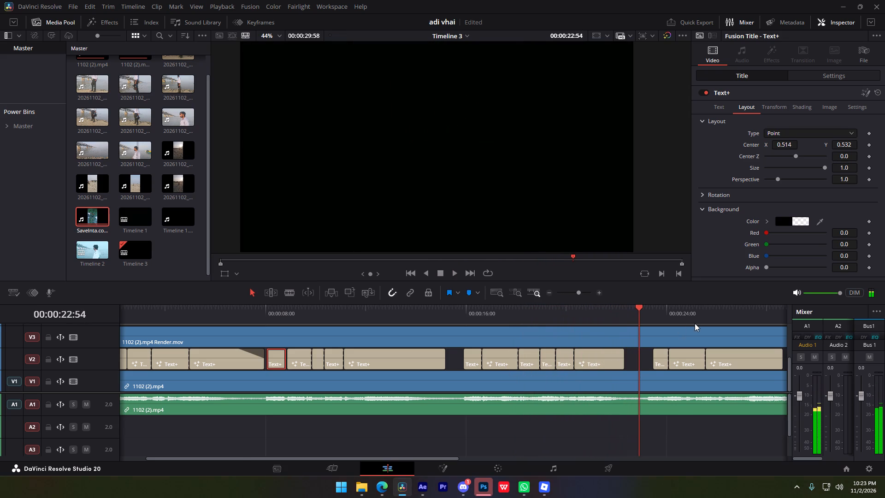
Trim the end of the "Jaa" title back to about 21:45 and replay its ending.
left_click_drag(614, 314, 597, 316)
key("space")
scroll(621, 327, "up", 3, "alt")
key("space")
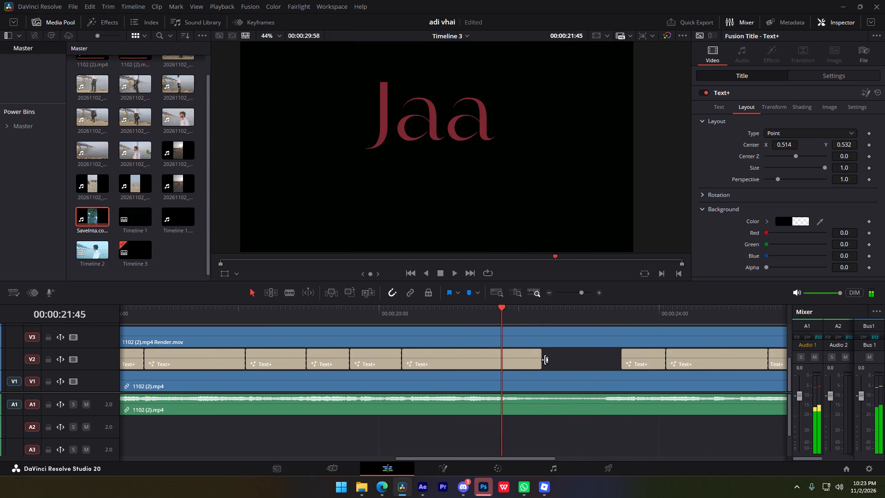
left_click_drag(542, 360, 504, 363)
left_click(463, 317)
key("space")
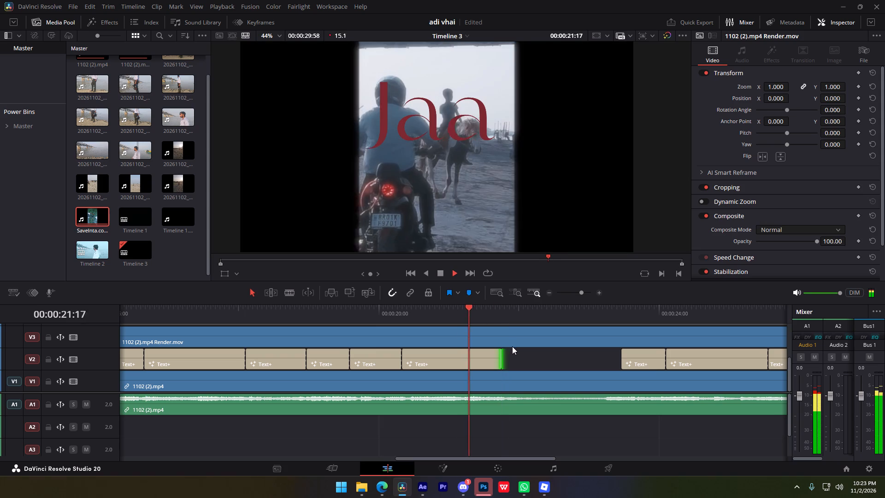
Play on to 25:03, extend the start of the title before "Ashiq" slightly earlier, and replay its entrance.
scroll(519, 351, "down", 3, "alt")
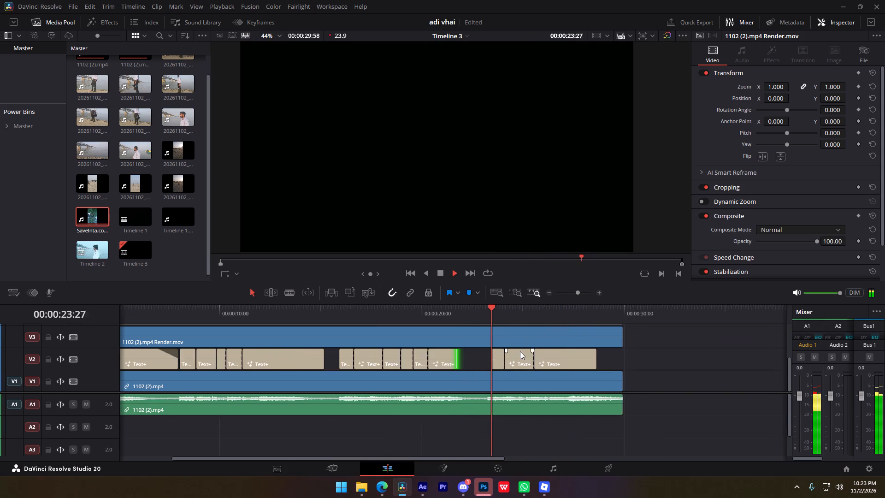
scroll(520, 351, "up", 4, "alt")
key("space")
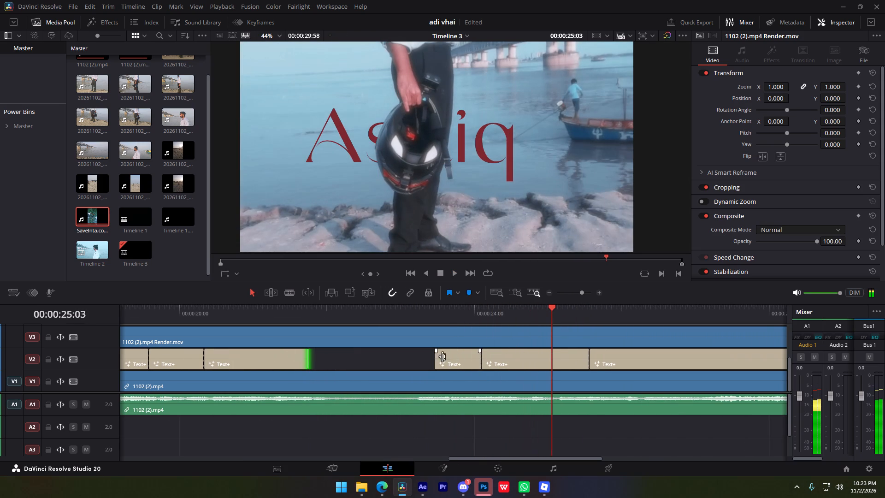
left_click(439, 357)
scroll(442, 359, "up", 9, "shift")
left_click_drag(438, 378, 426, 379)
left_click(417, 322)
key("space")
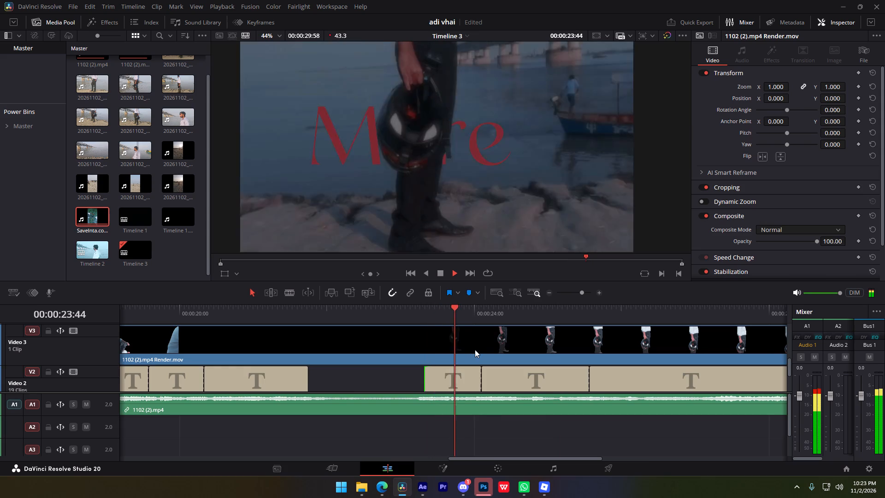
Add a short fade-in to the start of the title before "Ashiq" and play on to the "Ashiq" title.
scroll(475, 350, "down", 2, "shift")
key("space")
left_click_drag(426, 382, 429, 383)
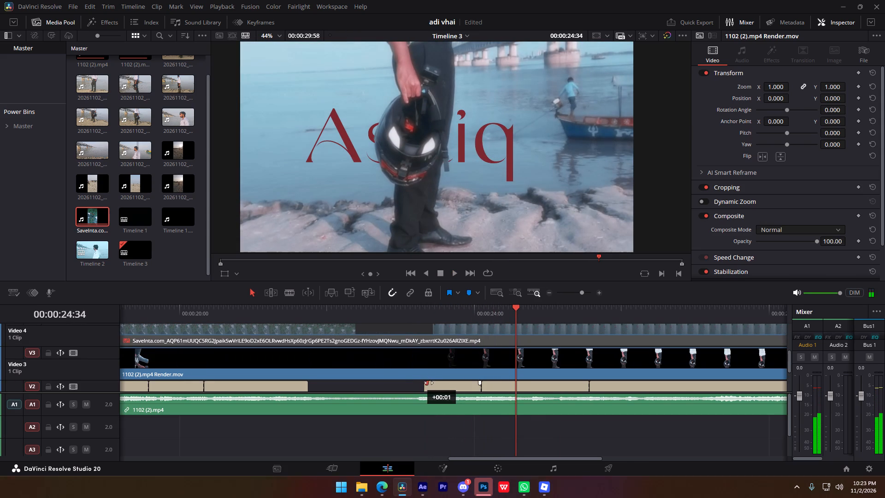
left_click_drag(429, 383, 432, 383)
scroll(471, 358, "down", 6, "shift")
key("space")
key("space")
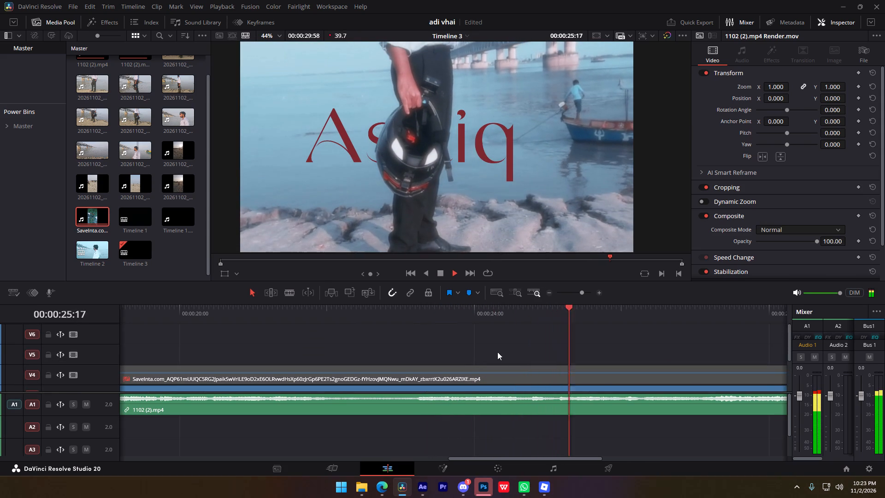
Shift the "Ashiq" title's Center X slightly higher and set its text size to 0.2626.
scroll(502, 351, "down", 2)
left_click(530, 360)
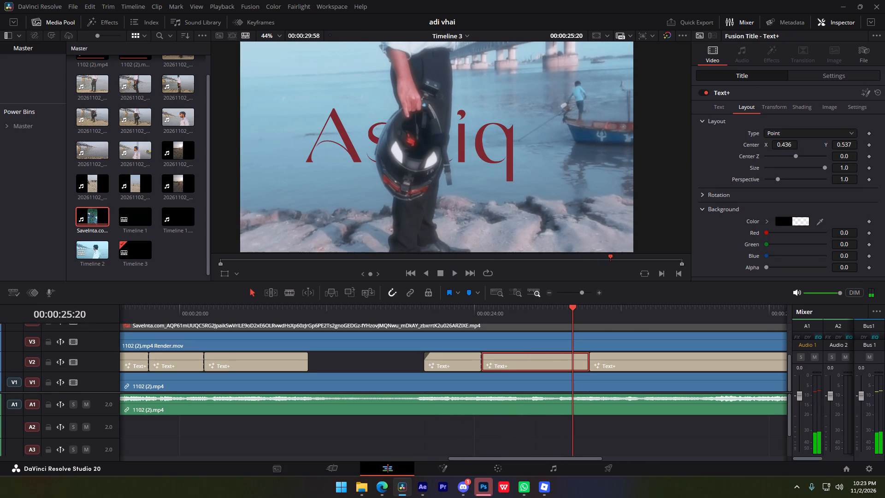
left_click_drag(781, 147, 788, 144)
left_click(720, 110)
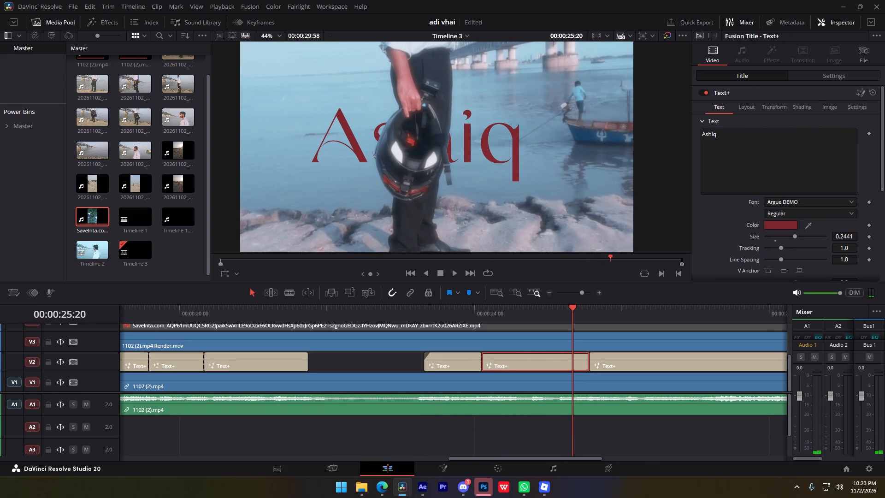
left_click_drag(846, 234, 498, 208)
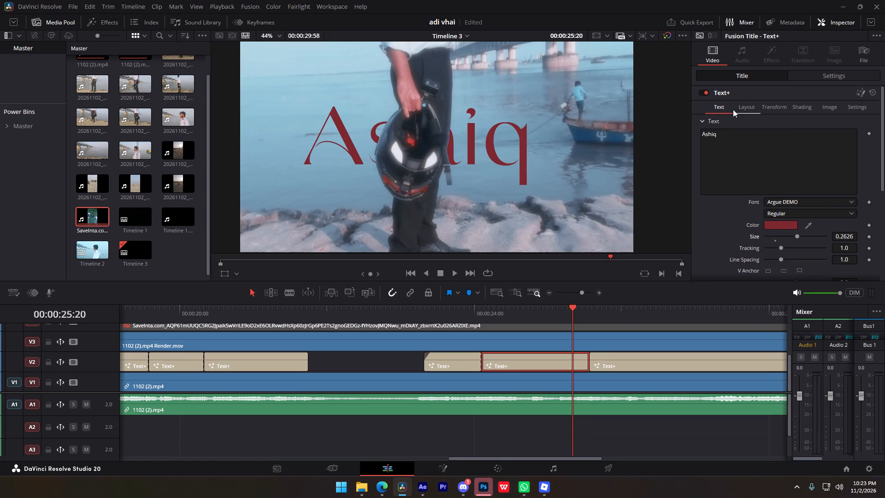
Play through the "Awara" title, return to 26:37, change its text color to the brighter red #bd3e48 and copy the hex code.
key("space")
left_click(623, 363)
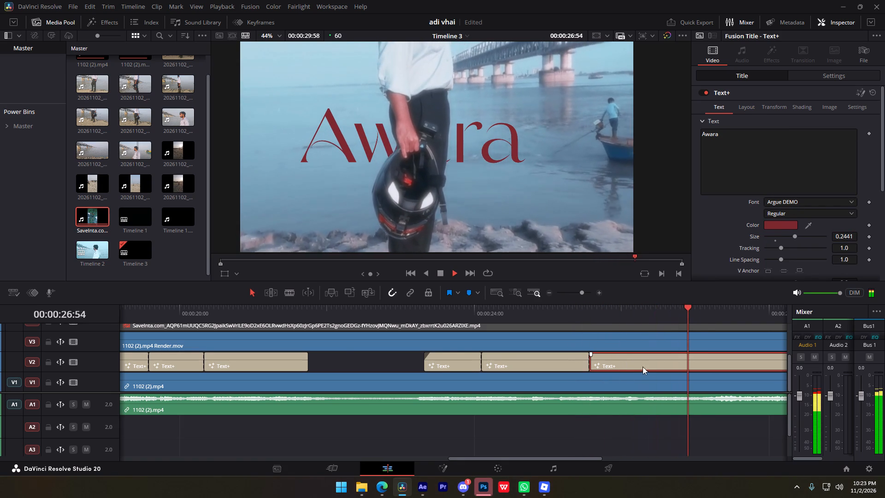
scroll(664, 361, "down", 4)
key("space")
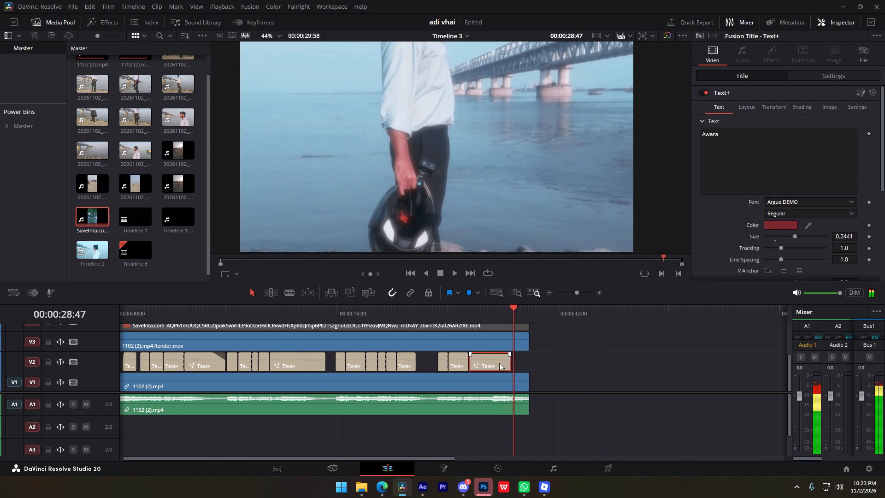
left_click(484, 318)
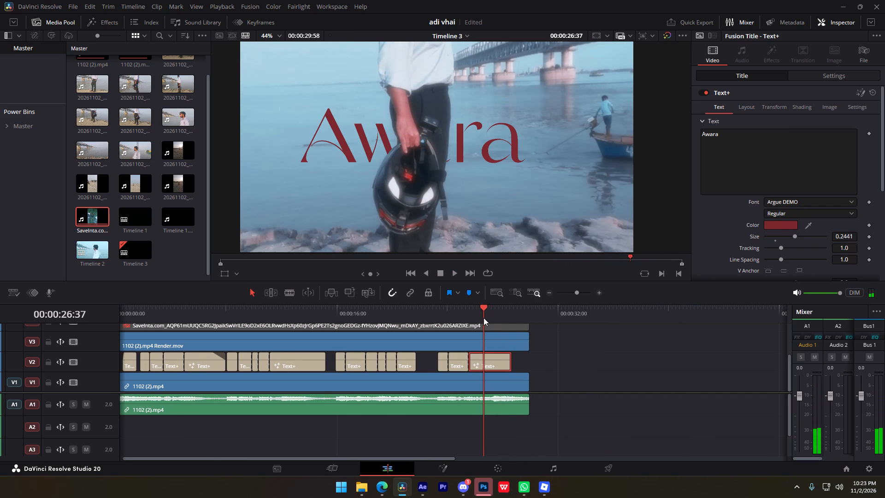
left_click(784, 227)
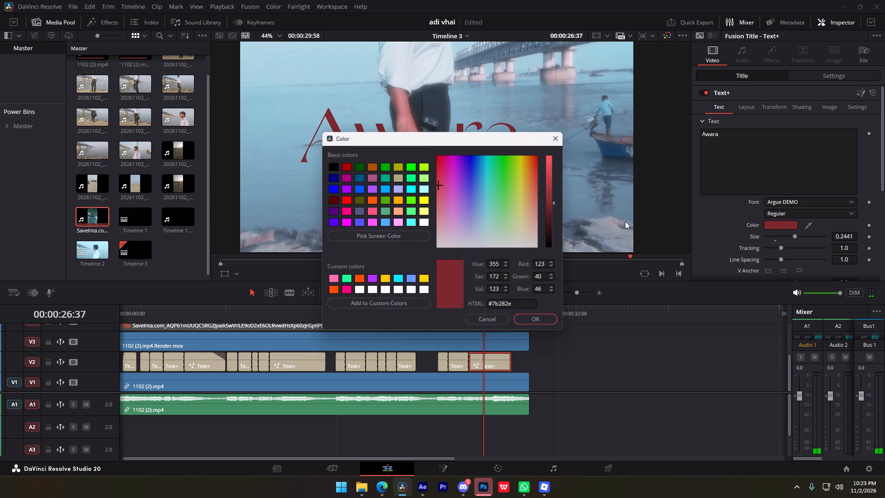
left_click_drag(520, 145, 554, 192)
left_click_drag(583, 243, 584, 239)
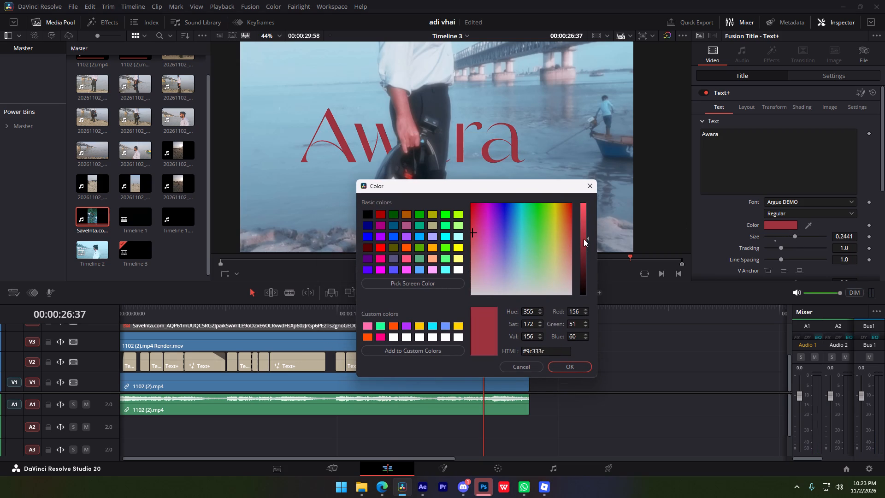
left_click_drag(584, 239, 582, 220)
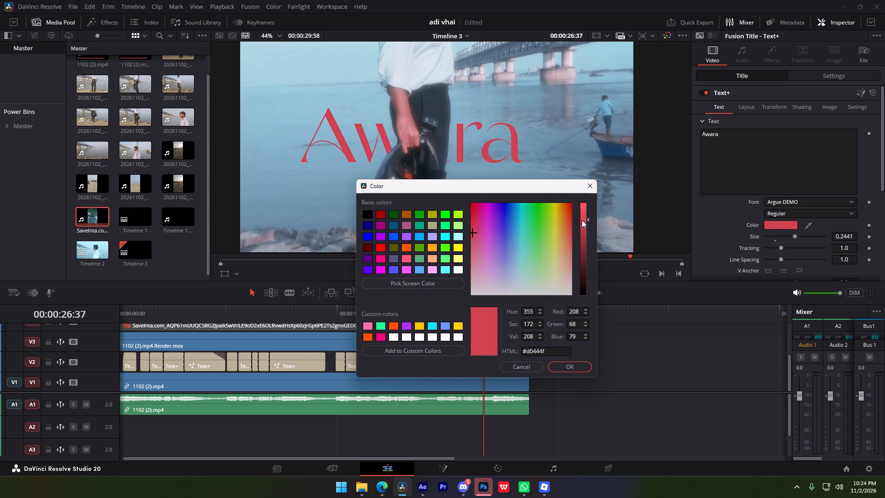
left_click_drag(582, 220, 585, 227)
double_click(559, 349)
key("ctrl+c")
key("ctrl+c")
left_click(563, 370)
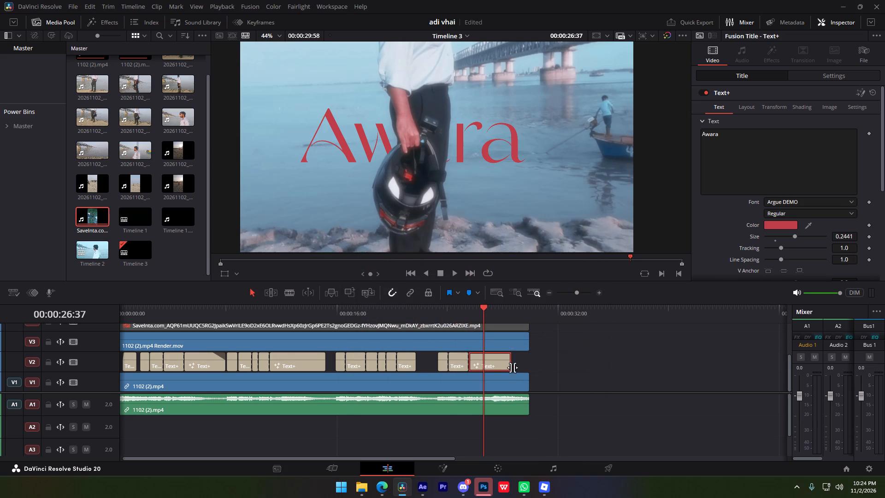
Paste attributes onto the "Ashiq" title with only Color Correction enabled.
left_click(457, 362)
key("alt+v")
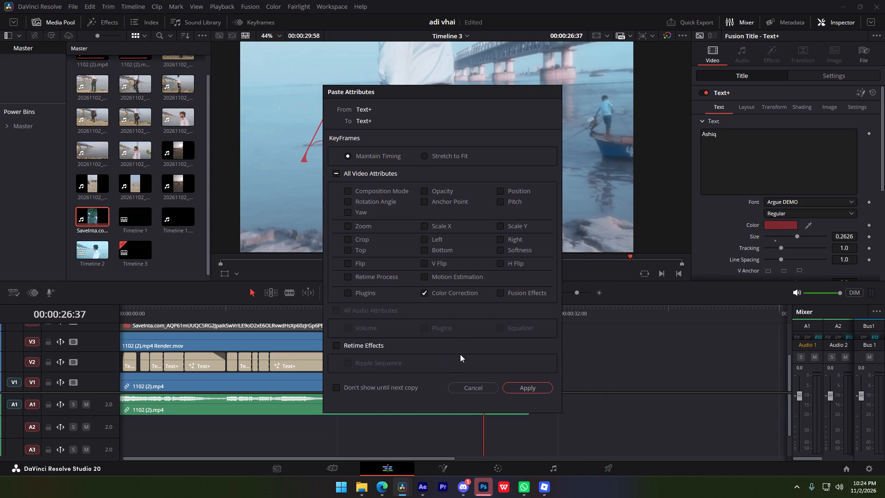
left_click(448, 298)
left_click(442, 292)
left_click(435, 292)
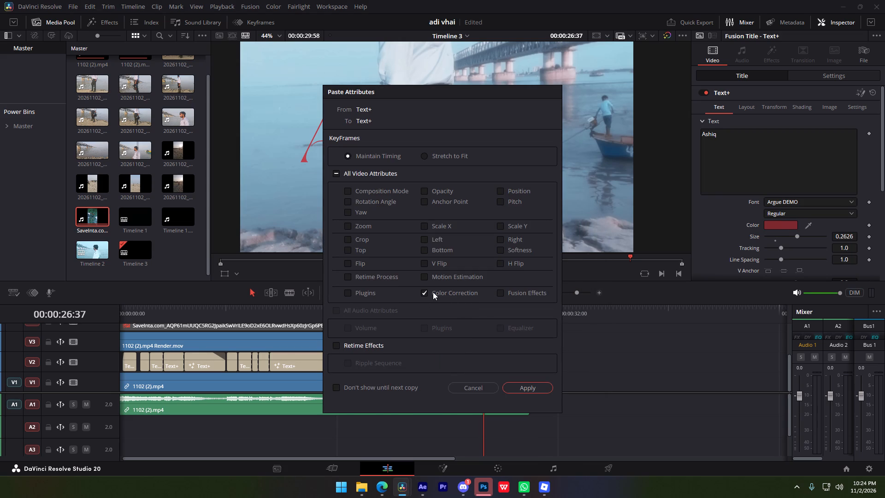
left_click(433, 292)
left_click(493, 390)
key("alt+v")
left_click(543, 383)
Paste the Color Correction attribute onto the title before "Ashiq", the "Jaa" title and the title just before "Jaa".
left_click(446, 360)
key("alt+v")
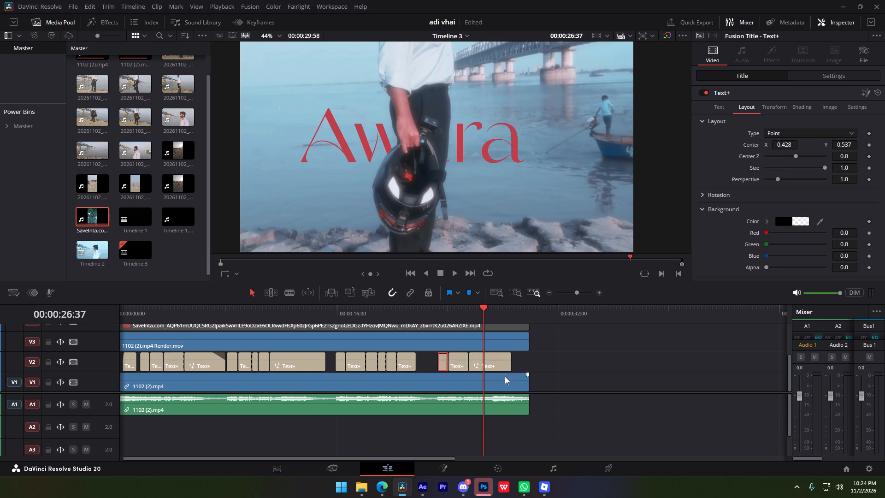
left_click(523, 388)
left_click(405, 362)
key("alt+v")
left_click(534, 386)
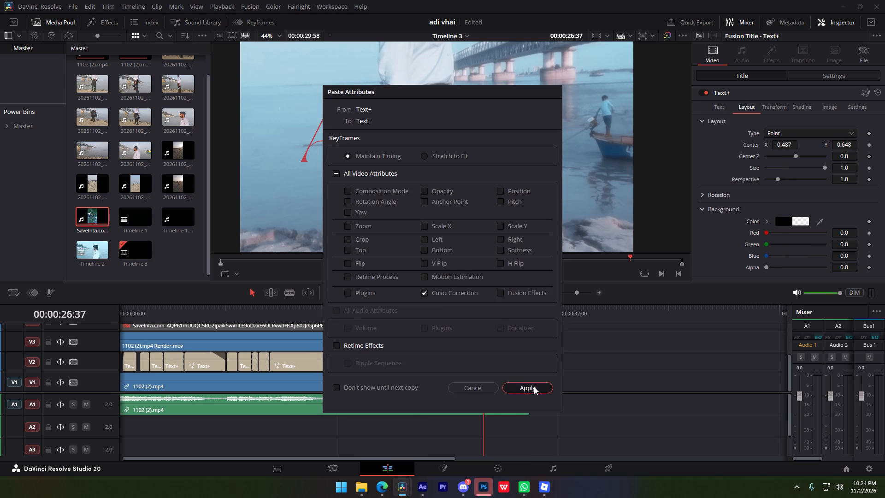
left_click(389, 363)
key("alt+v")
left_click(529, 394)
left_click(522, 388)
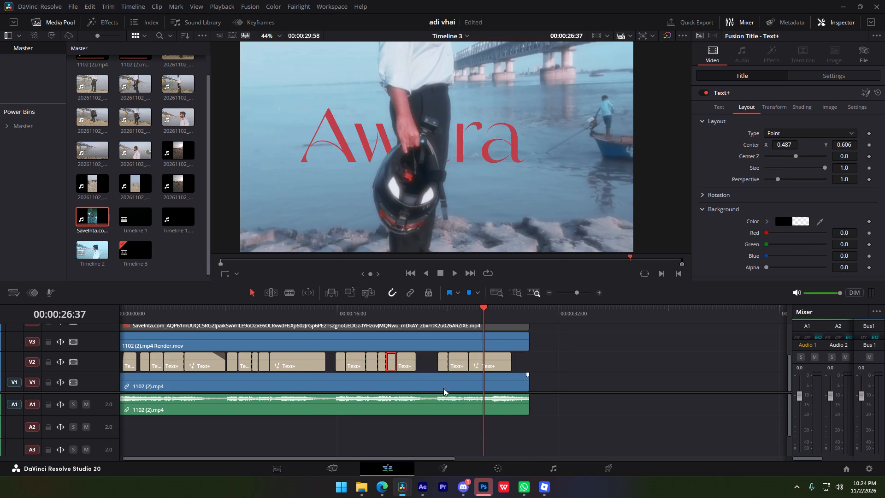
Paste the Color Correction attribute onto the four remaining titles in the "Jaa" group, working back to the one at about 16:00.
left_click(378, 367)
key("alt+v")
left_click(527, 391)
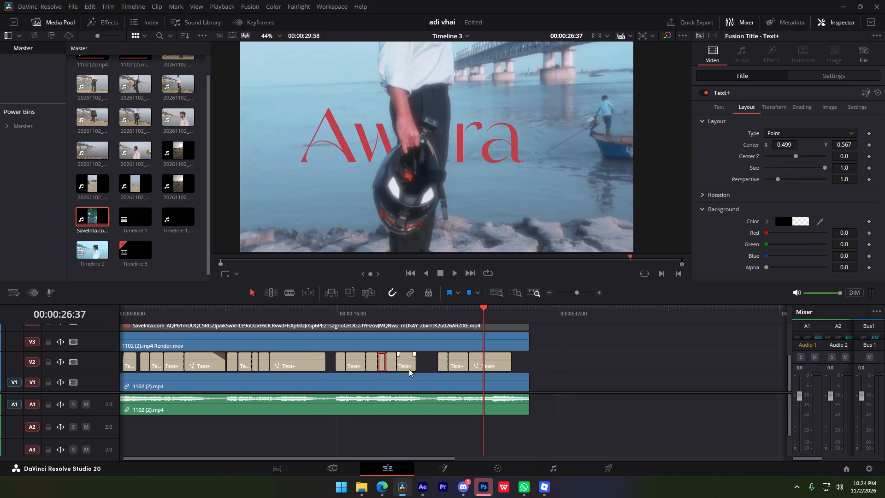
left_click(369, 362)
key("alt+v")
left_click(523, 390)
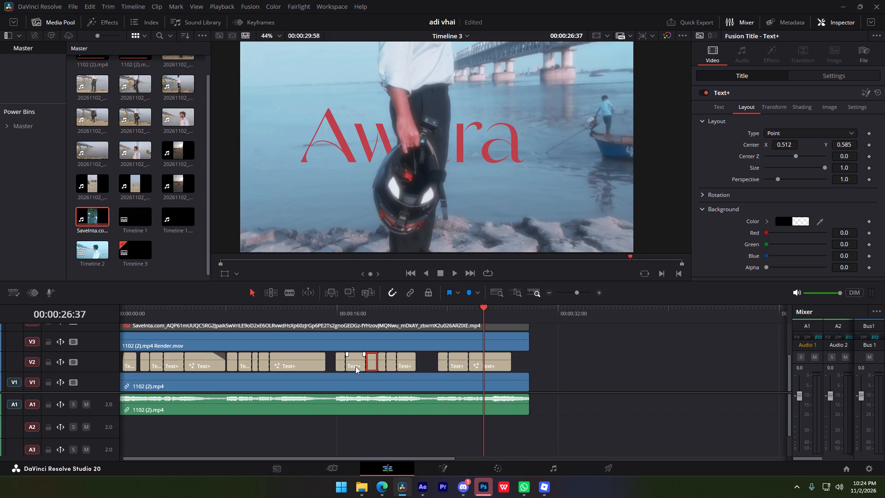
left_click(355, 366)
key("alt+v")
left_click(531, 383)
left_click(335, 363)
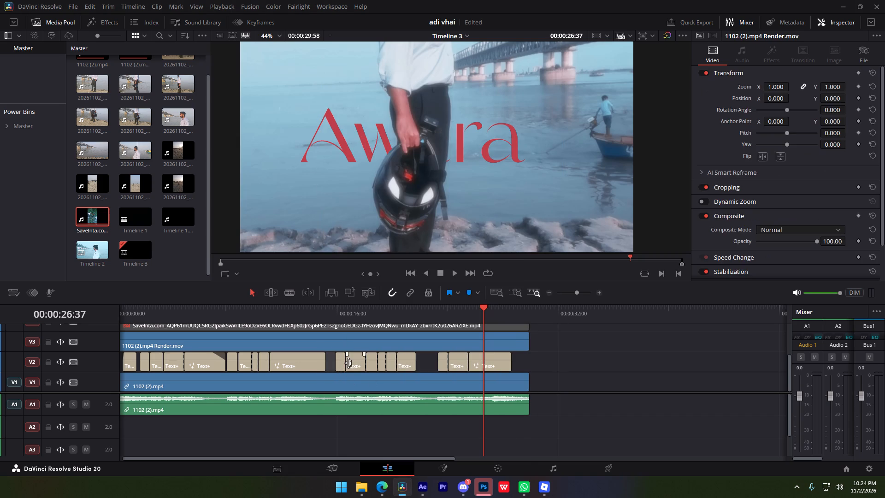
left_click(341, 362)
key("alt+v")
left_click_drag(523, 388, 515, 387)
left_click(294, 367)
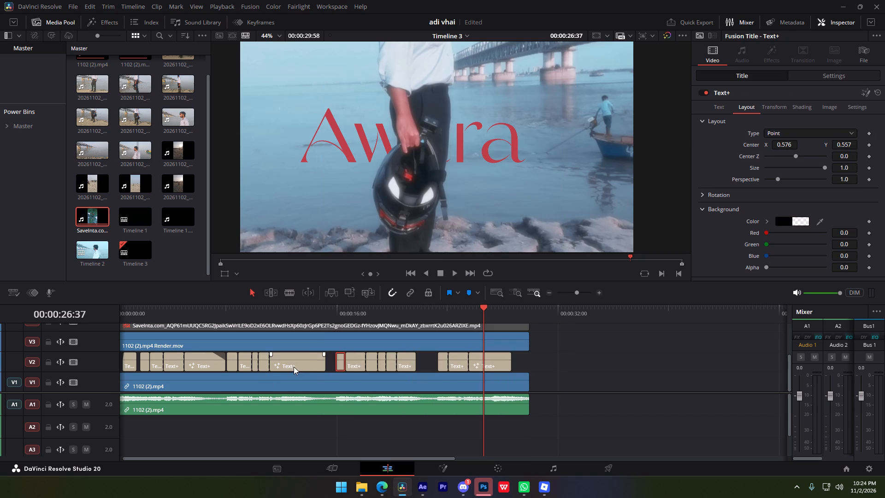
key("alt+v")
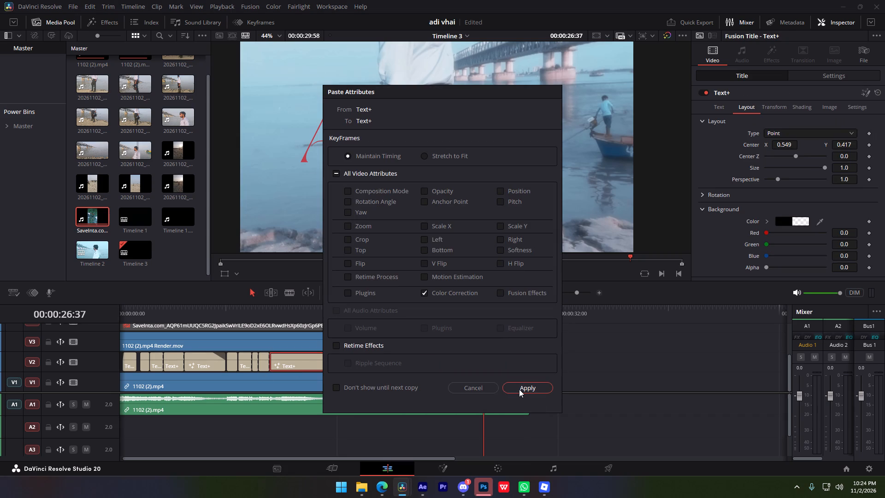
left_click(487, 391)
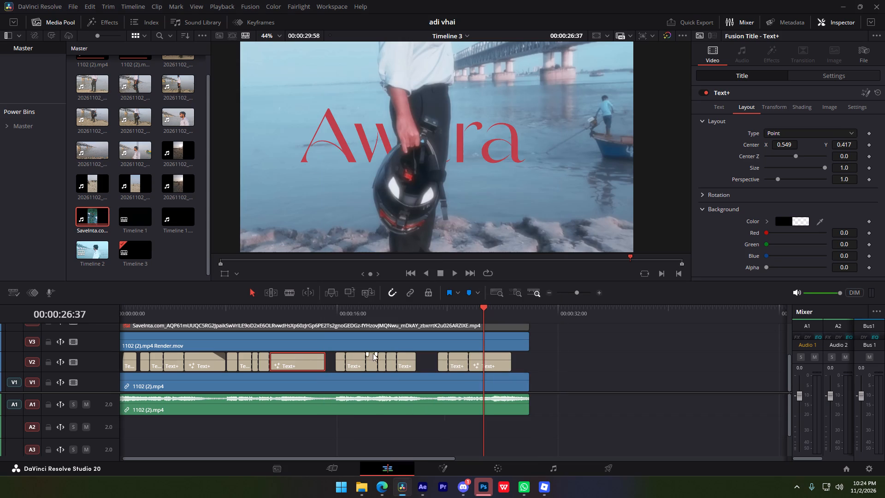
Move the playhead to 25:09 and change the "Ashiq" title's text color to the copied red #bd3e48.
left_click_drag(386, 317, 470, 311)
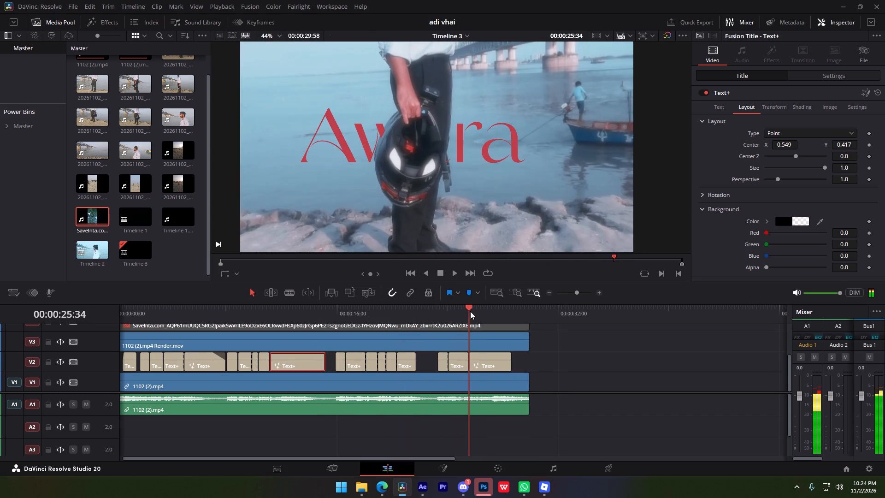
left_click_drag(470, 311, 463, 311)
left_click(450, 362)
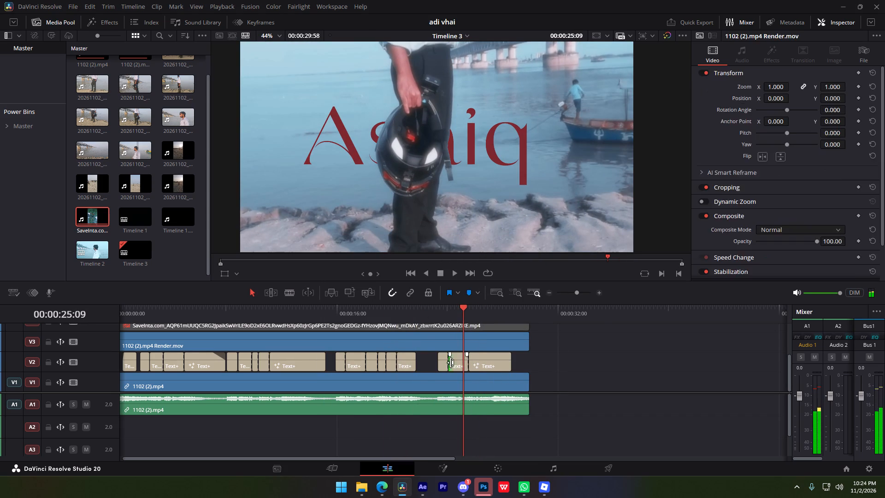
left_click(453, 362)
left_click(773, 223)
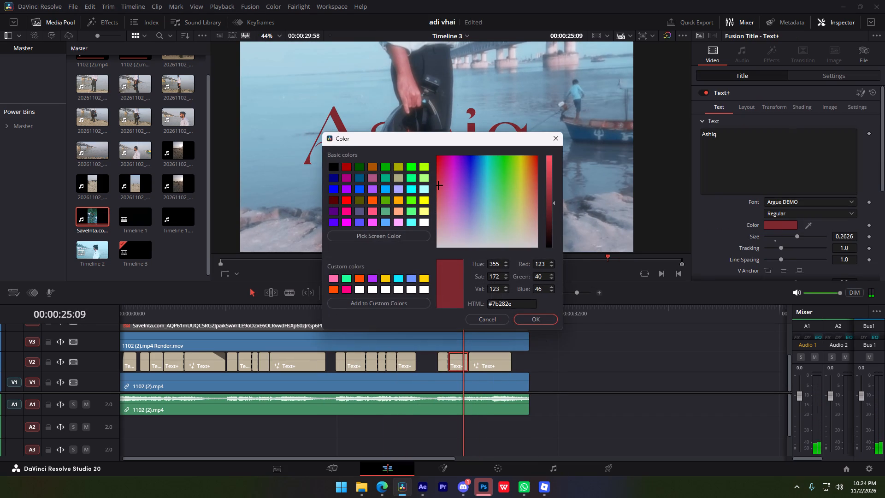
left_click_drag(517, 302, 300, 306)
key("ctrl+v")
key("ctrl+v")
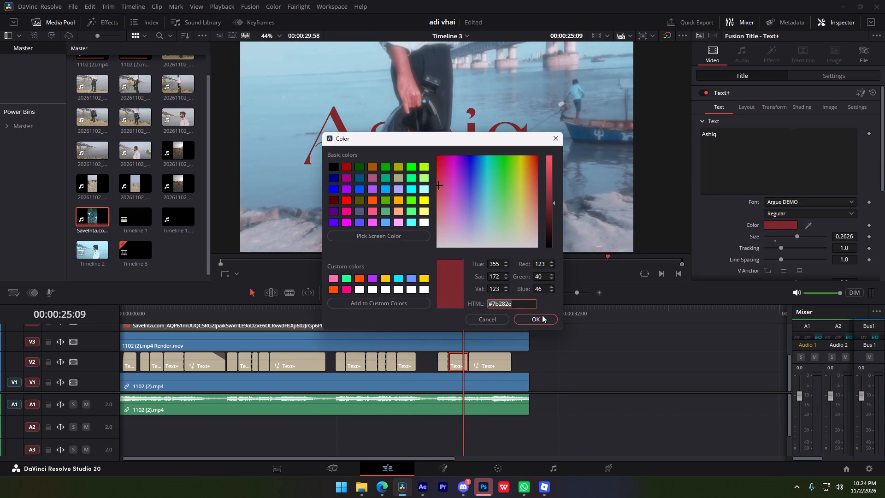
key("super+v")
left_click(746, 357)
key("ctrl+v")
left_click_drag(518, 301, 491, 302)
key("super+v")
left_click(578, 402)
key("ctrl+v")
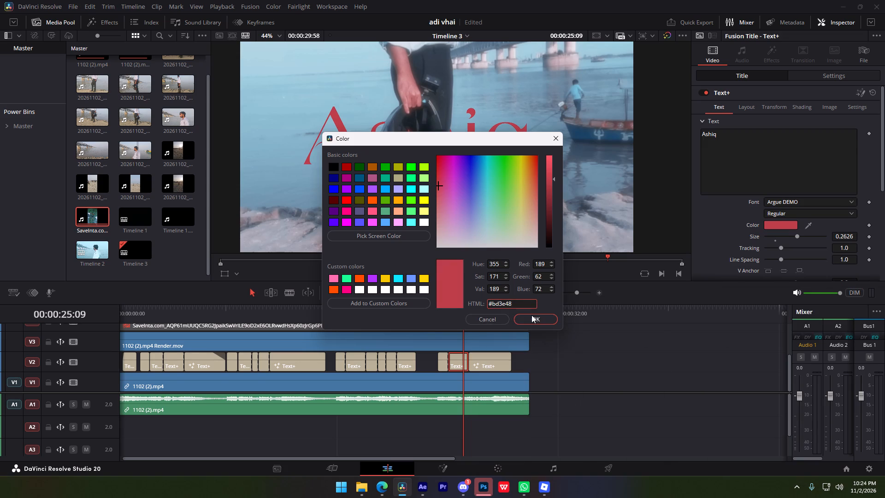
left_click(532, 315)
Set the text color of the "Mere" title before "Ashiq" to #bd3e48 and save that red in an empty custom color slot.
left_click(446, 368)
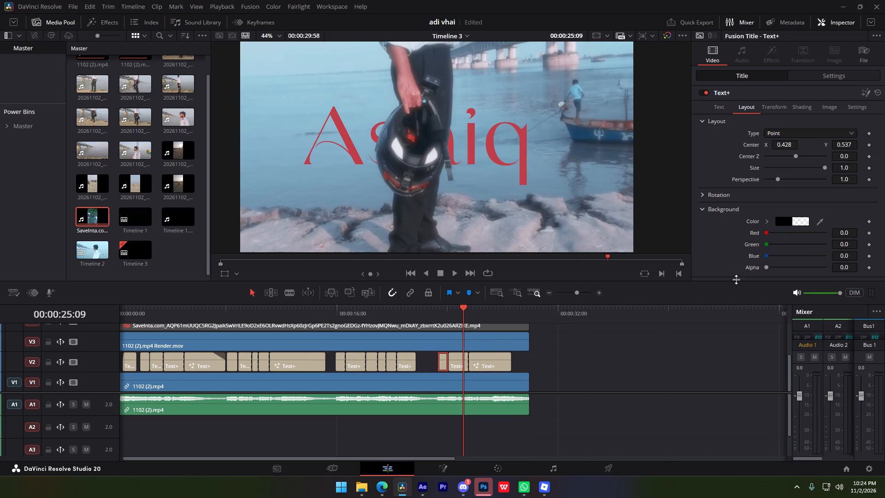
left_click(722, 111)
left_click(778, 224)
left_click_drag(510, 303, 503, 302)
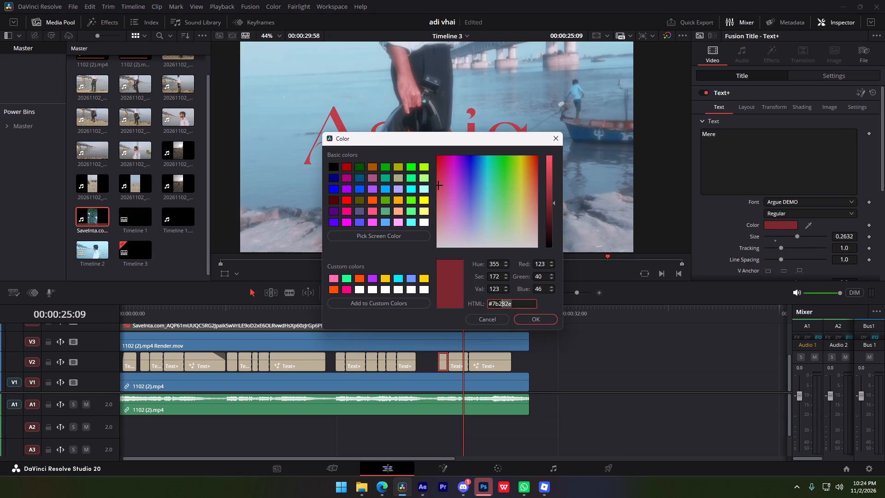
left_click_drag(503, 302, 489, 301)
left_click(355, 285)
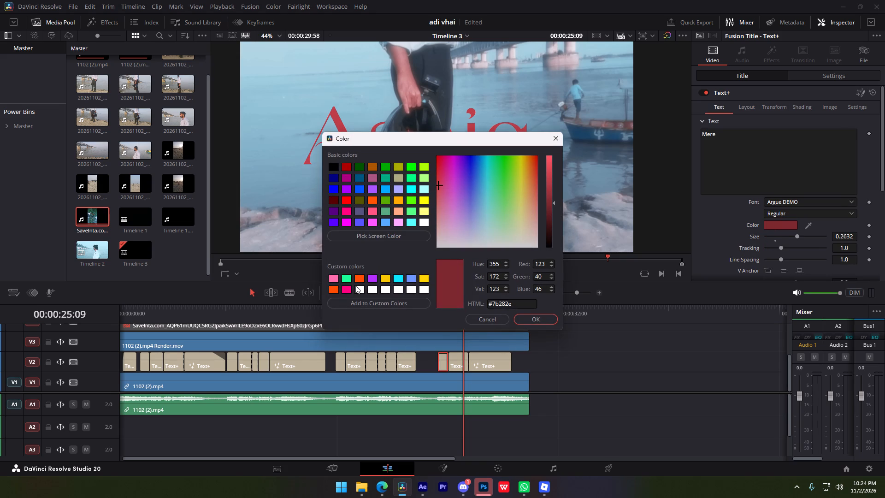
left_click(360, 285)
left_click_drag(513, 308, 491, 308)
key("ctrl+v")
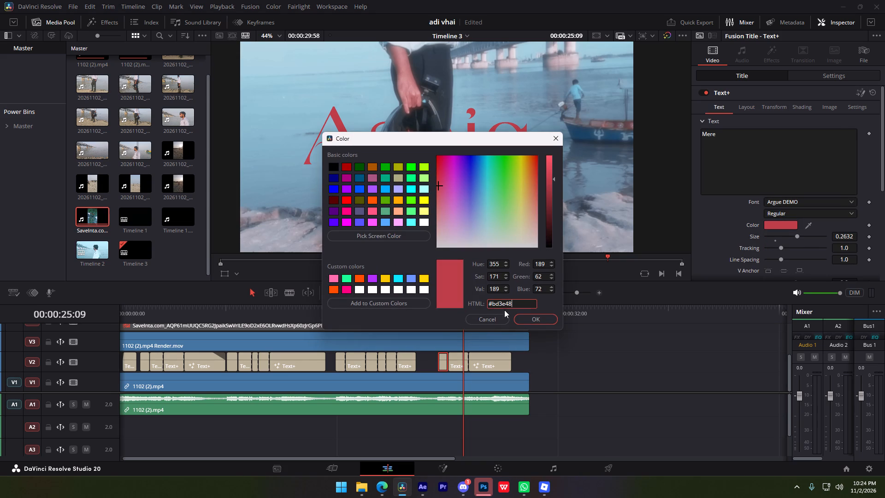
left_click(410, 302)
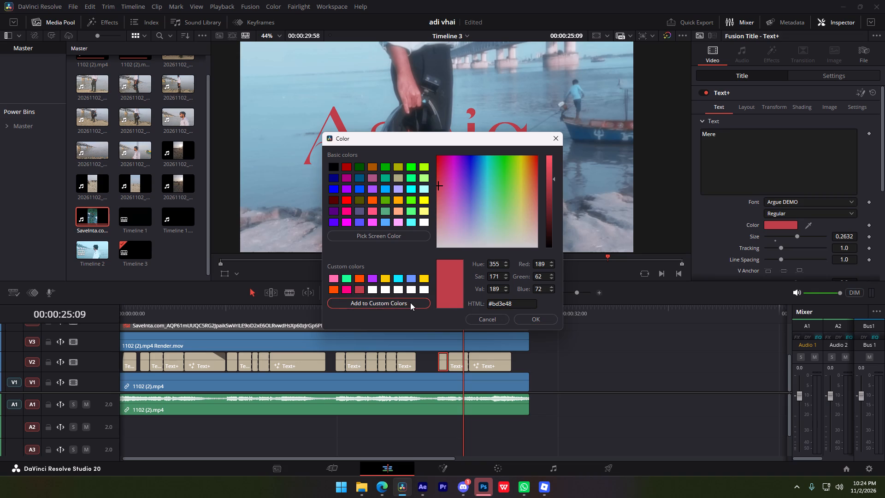
left_click(534, 324)
Change the "Jaa" title's text color to the saved custom red #bd3e48.
left_click(407, 366)
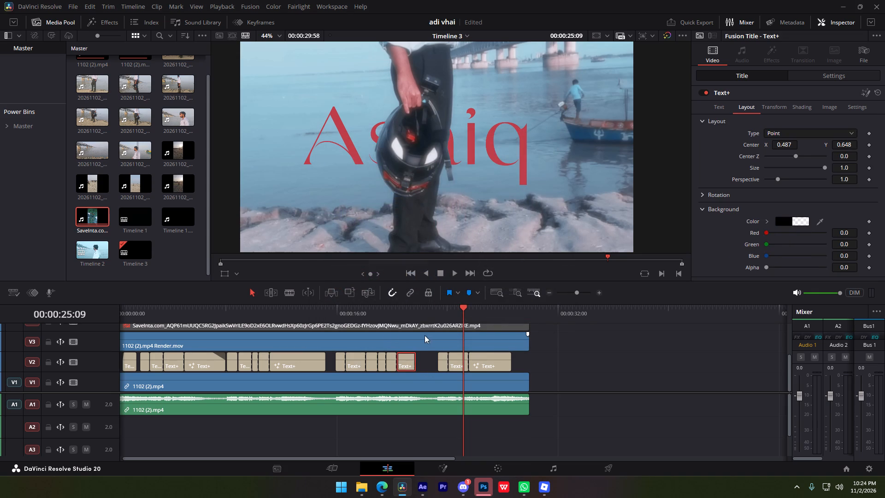
left_click(785, 224)
left_click(724, 116)
left_click(724, 98)
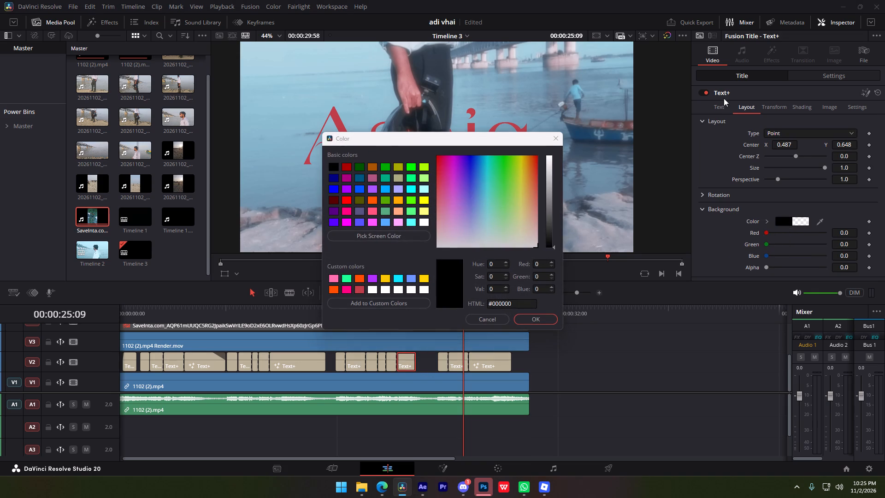
key("Escape")
left_click(718, 113)
left_click(775, 227)
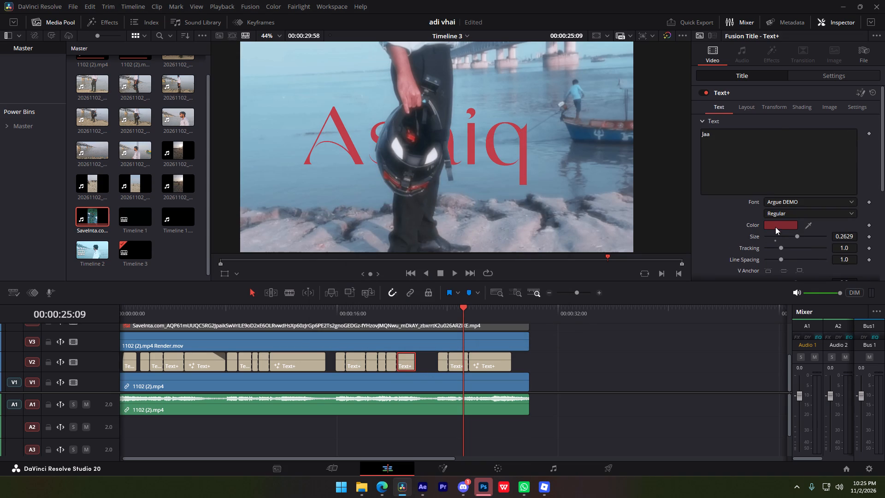
left_click(360, 287)
left_click(550, 319)
Change the "Bass" title's text color to the saved custom red #bd3e48.
left_click(391, 360)
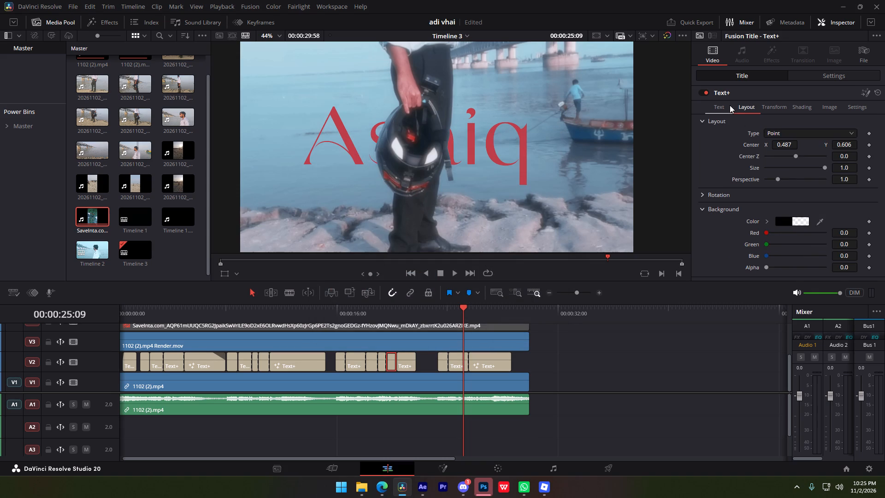
left_click(727, 102)
left_click(779, 227)
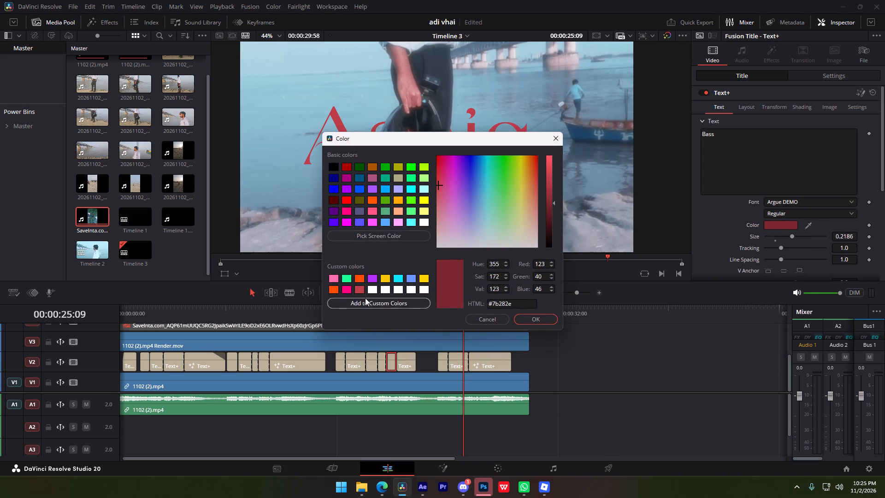
left_click(362, 289)
left_click(534, 317)
Change the "Me" title's text color to the saved custom red #bd3e48.
left_click(378, 361)
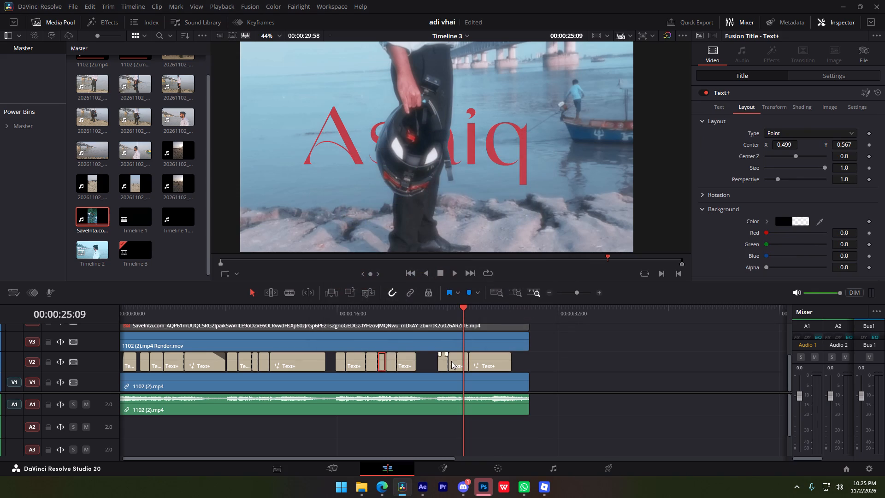
left_click(724, 110)
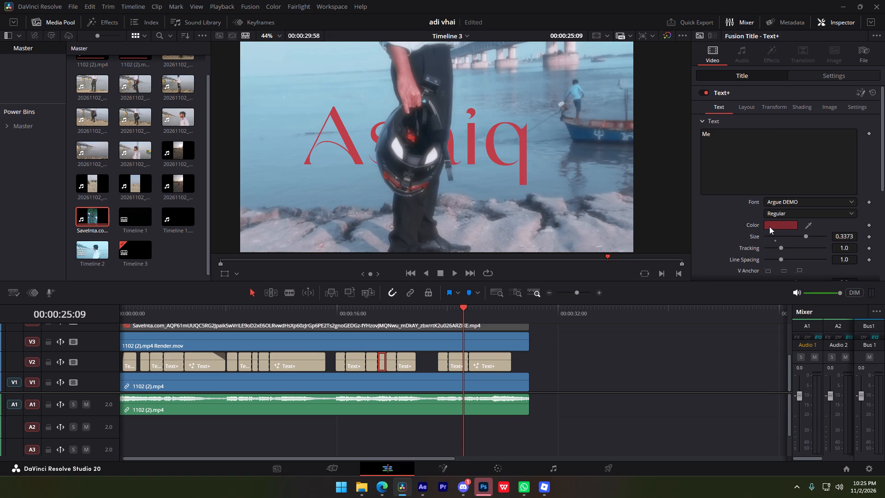
left_click(769, 226)
left_click(358, 286)
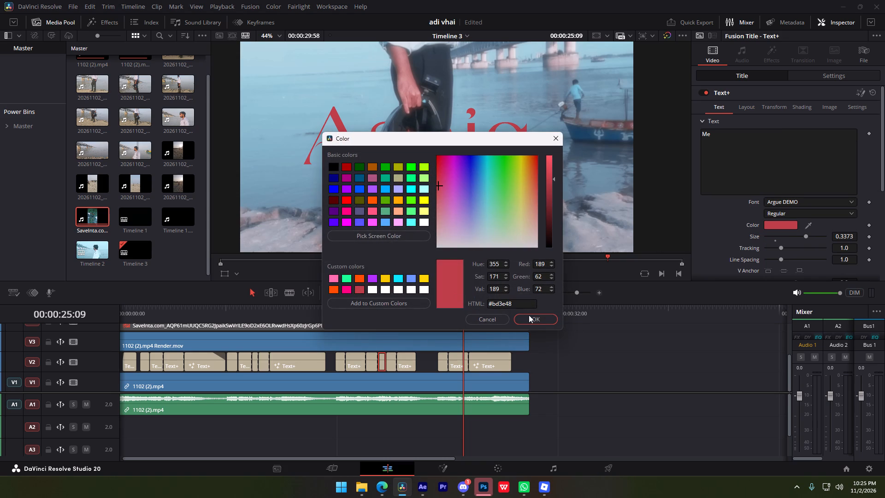
left_click(532, 320)
Change the "Dil" title's text color to the saved custom red #bd3e48.
left_click(375, 362)
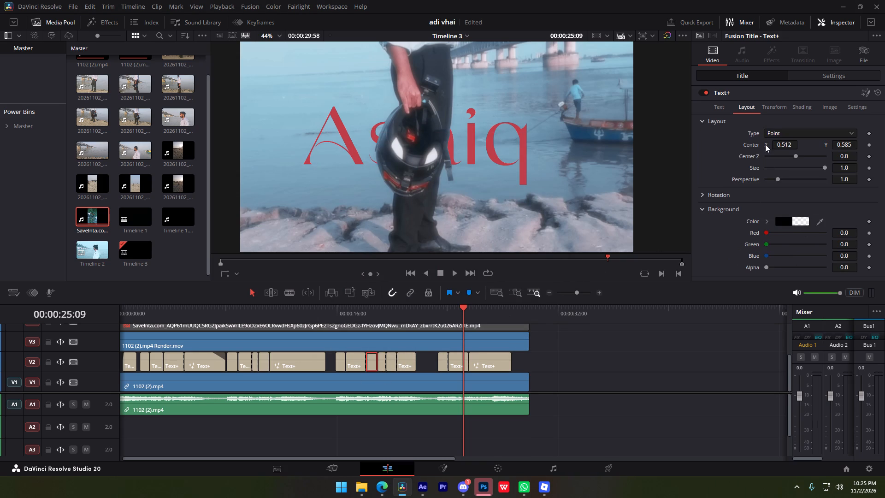
left_click(723, 111)
left_click(773, 227)
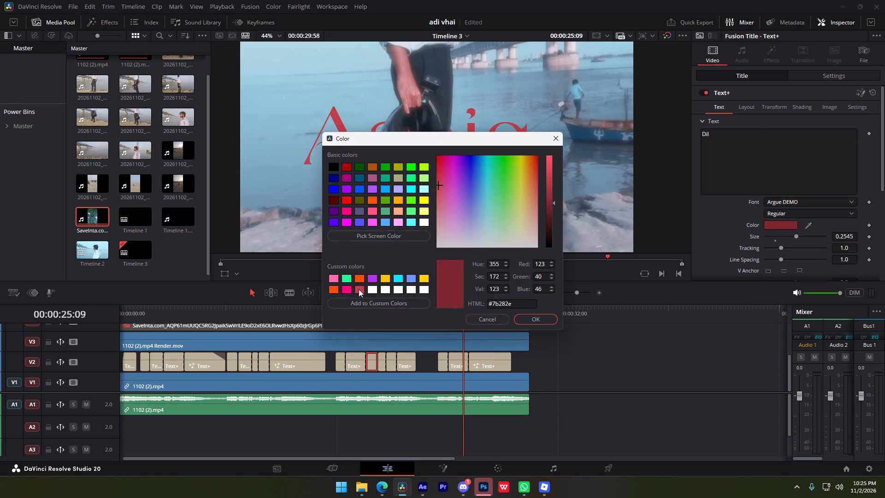
left_click(358, 289)
left_click(550, 314)
Change the text color of the "Mere" title just before "Dil" to the saved custom red #bd3e48.
left_click(361, 366)
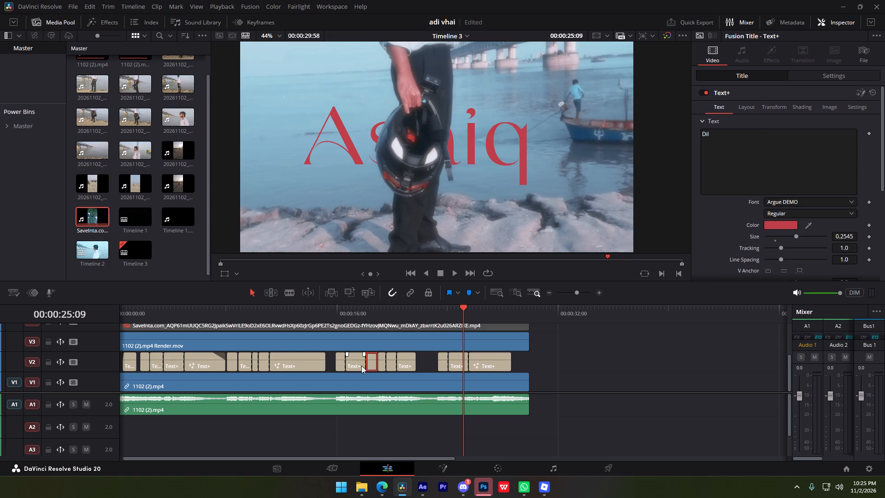
left_click(725, 102)
left_click(771, 224)
left_click(359, 290)
left_click(536, 314)
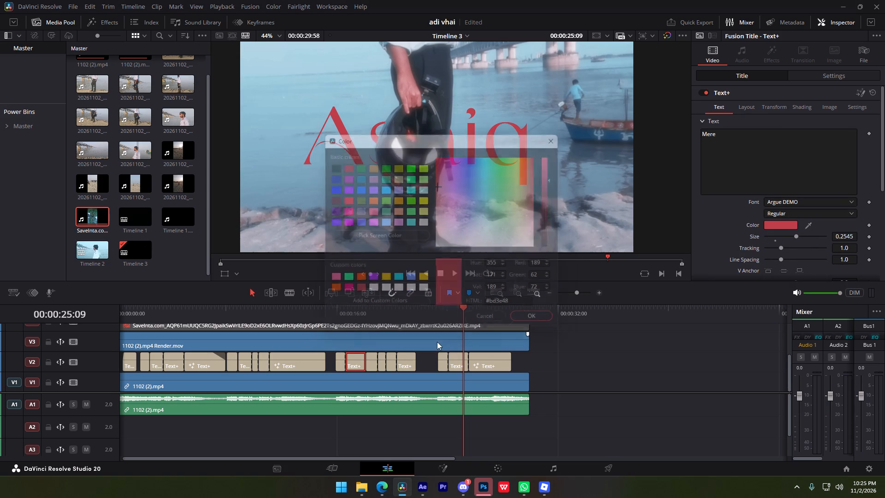
Change the text color of the "Aa" title at about 16:00 to the saved custom red #bd3e48.
left_click(346, 369)
left_click(736, 110)
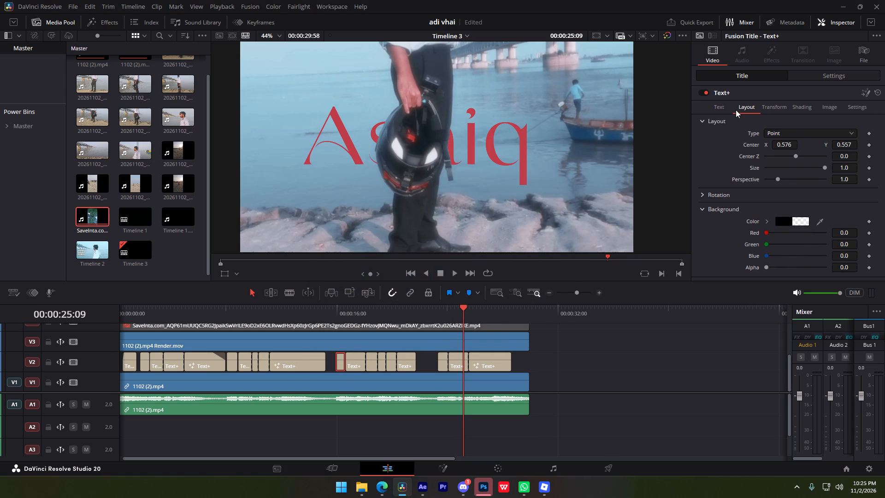
left_click(719, 107)
left_click(773, 220)
left_click(761, 229)
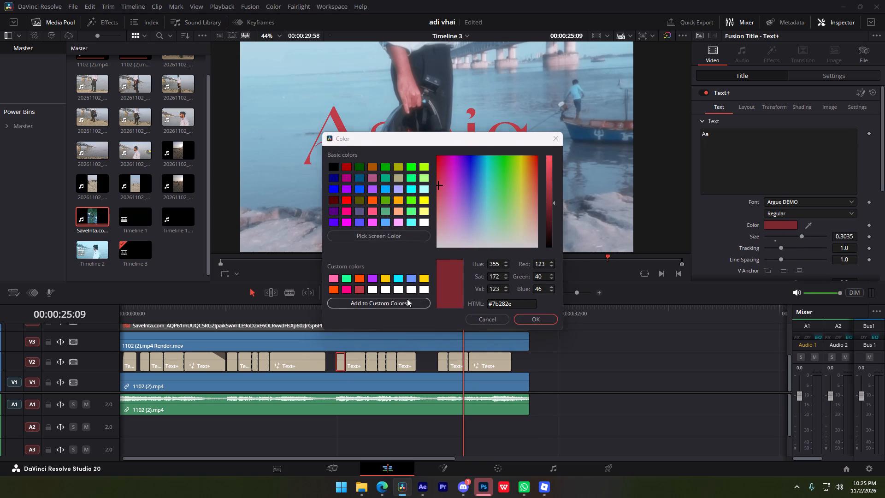
left_click(359, 290)
left_click(532, 315)
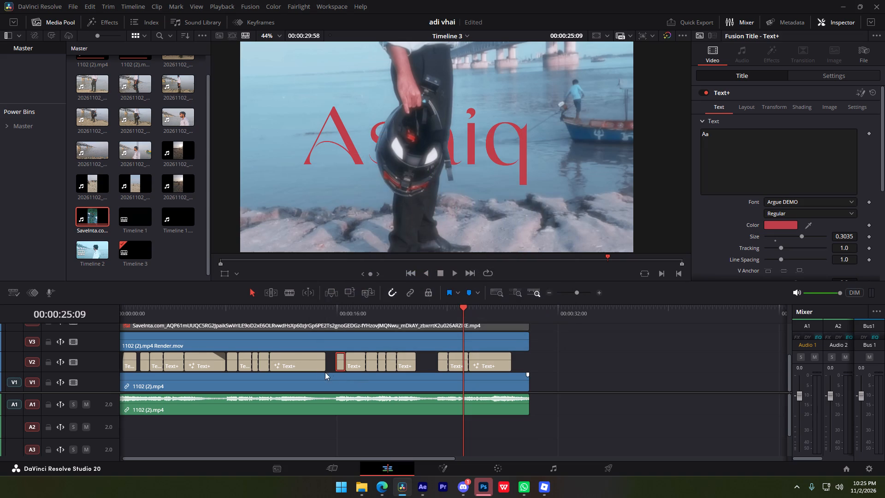
Change the "Banjara" title's text color to the saved custom red #bd3e48.
left_click(311, 365)
left_click(725, 109)
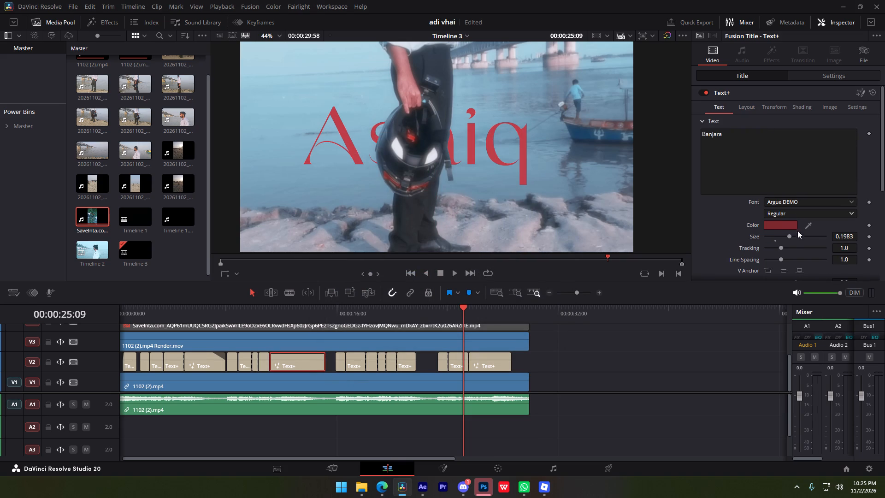
left_click(777, 223)
triple_click(366, 290)
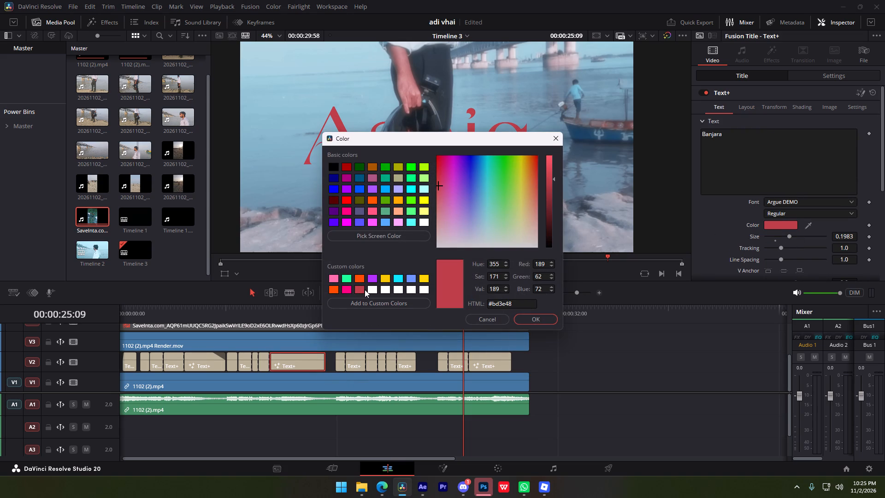
left_click(522, 314)
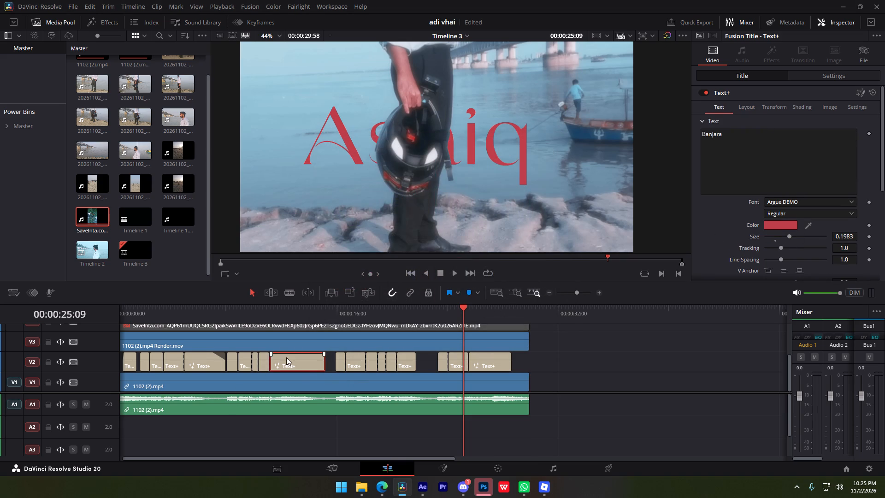
Change the text color of the "Ke" title just before "Banjara" to the saved custom red #bd3e48.
left_click(268, 365)
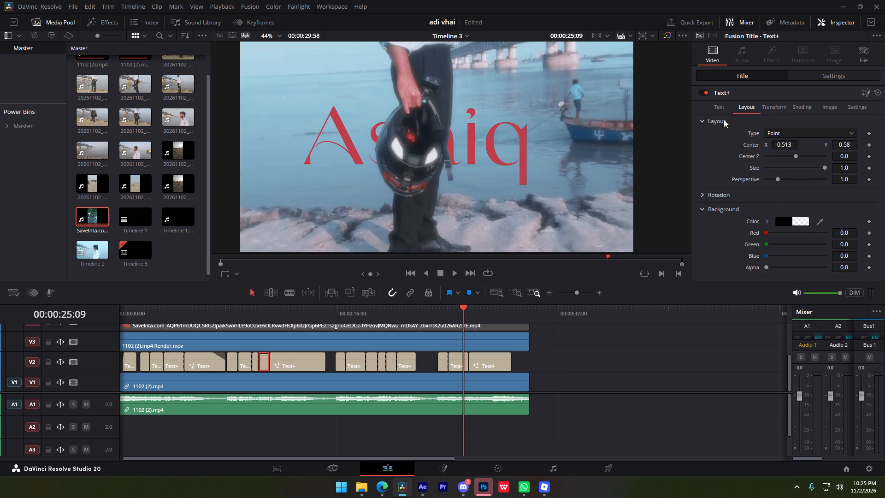
left_click(717, 108)
left_click(776, 222)
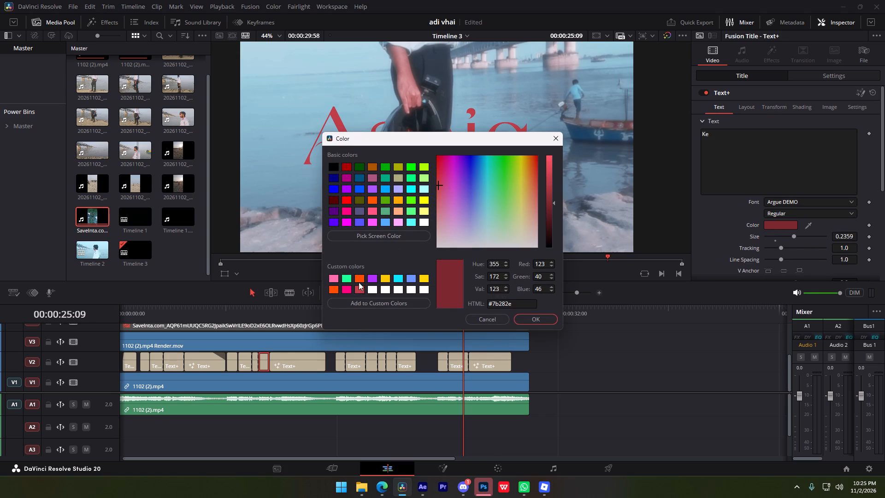
left_click(359, 287)
left_click(550, 324)
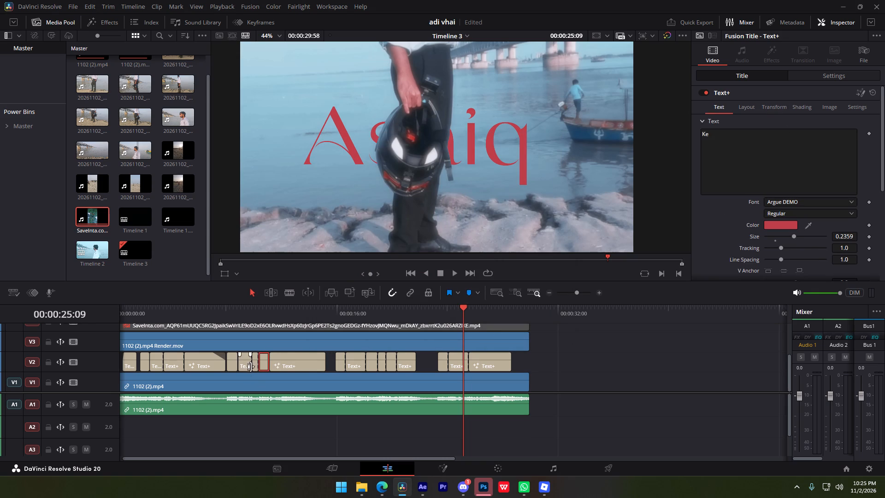
Change the text color of the "Baan" title just before "Ke" to the saved custom red #bd3e48.
left_click(253, 362)
left_click(700, 108)
left_click_drag(705, 112, 709, 112)
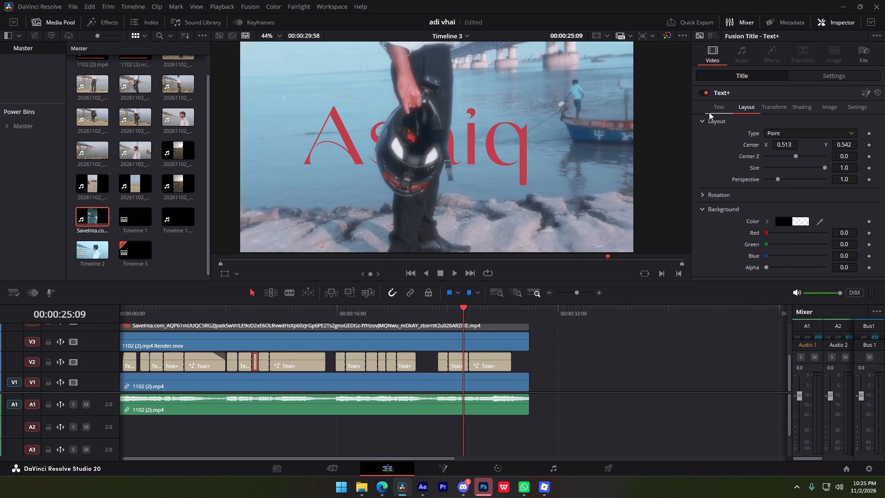
left_click_drag(709, 112, 714, 112)
left_click(716, 110)
left_click(778, 222)
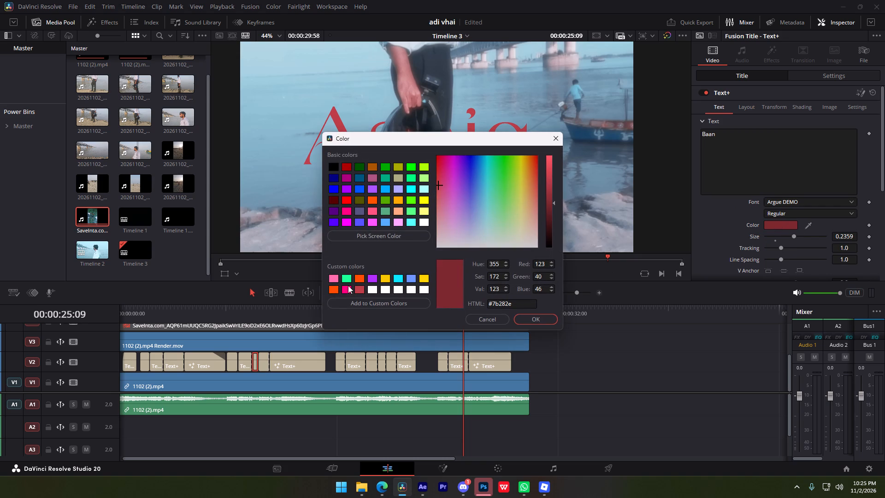
left_click(366, 287)
left_click(359, 290)
left_click(540, 317)
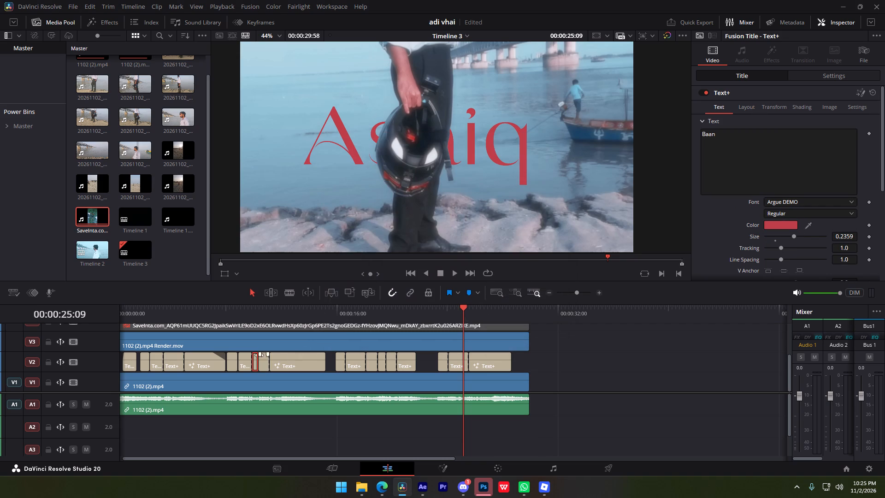
Change the text color of the "Kyun" title just before "Baan" to the saved custom red #bd3e48.
left_click(244, 361)
left_click(719, 109)
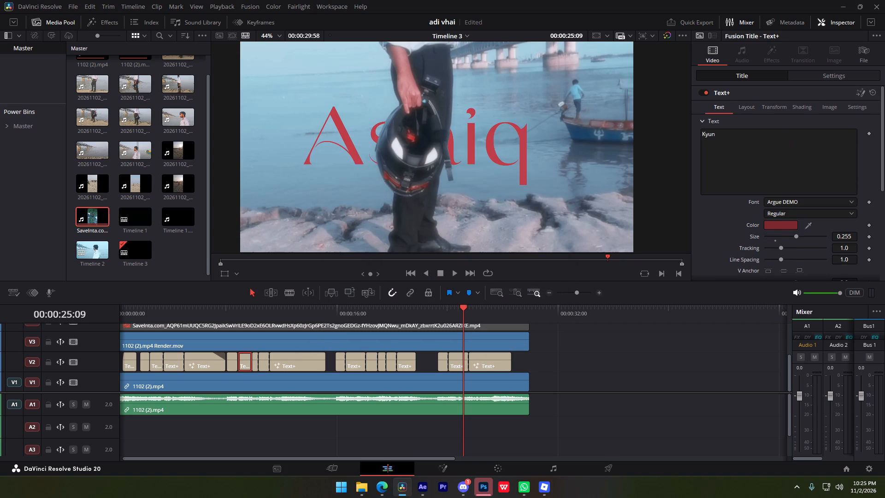
left_click(771, 228)
left_click(363, 289)
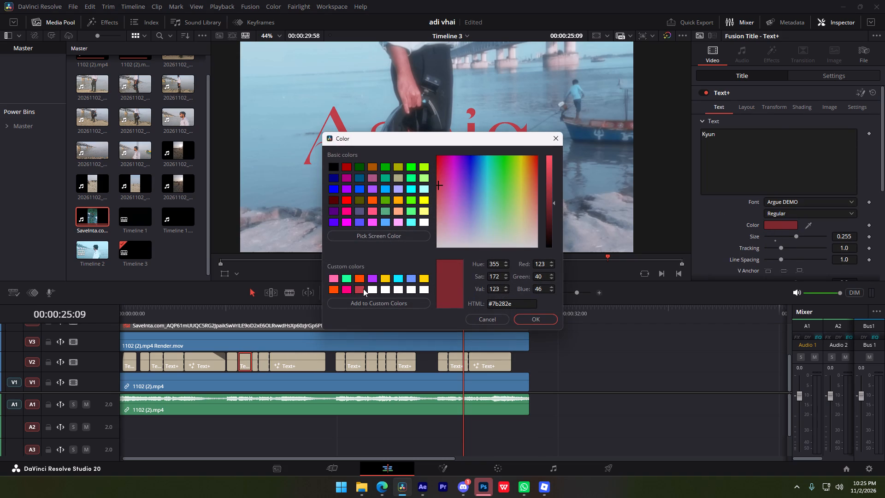
left_click(531, 317)
Change the text color of the "TU" title just before "Kyun" to the saved custom red #bd3e48.
left_click(234, 367)
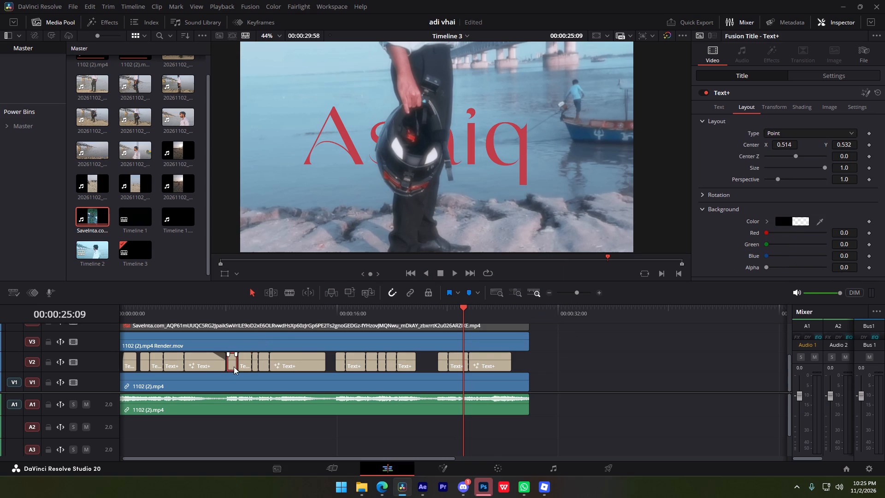
left_click(708, 113)
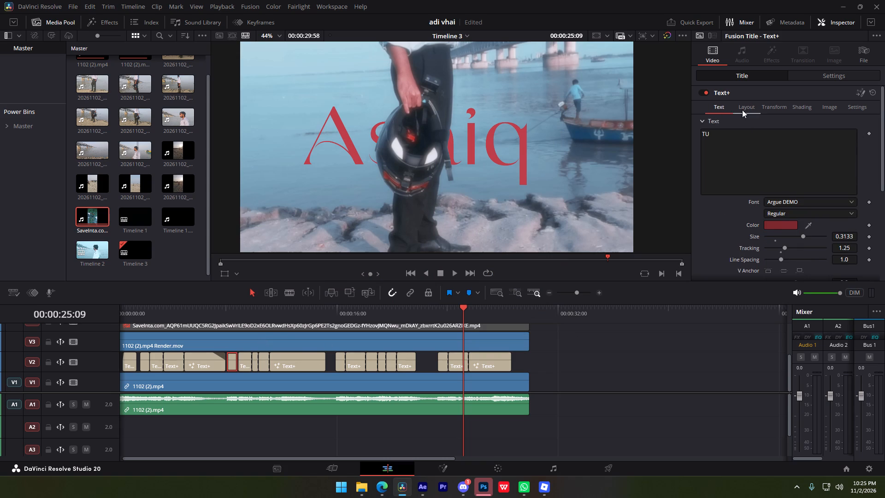
left_click(762, 225)
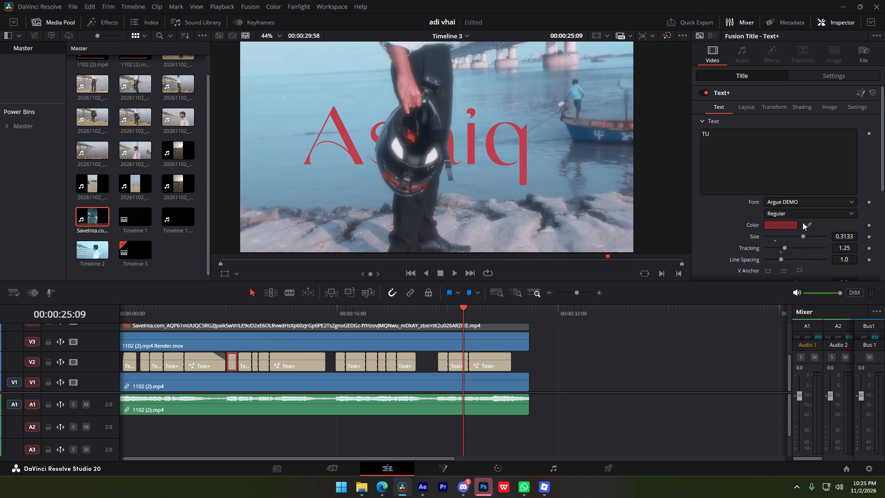
left_click(801, 222)
left_click(796, 223)
left_click(360, 292)
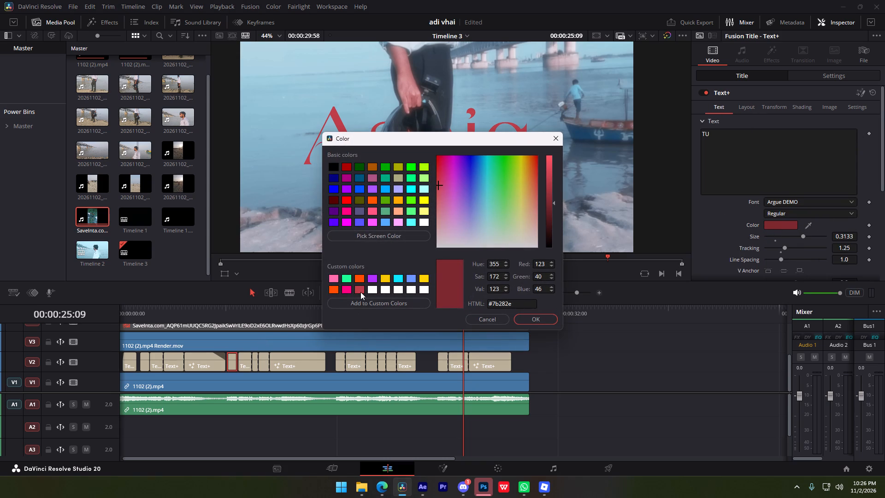
left_click(527, 318)
Change the text color of the "Hai" title just before "TU" to the saved custom red #bd3e48.
left_click(206, 370)
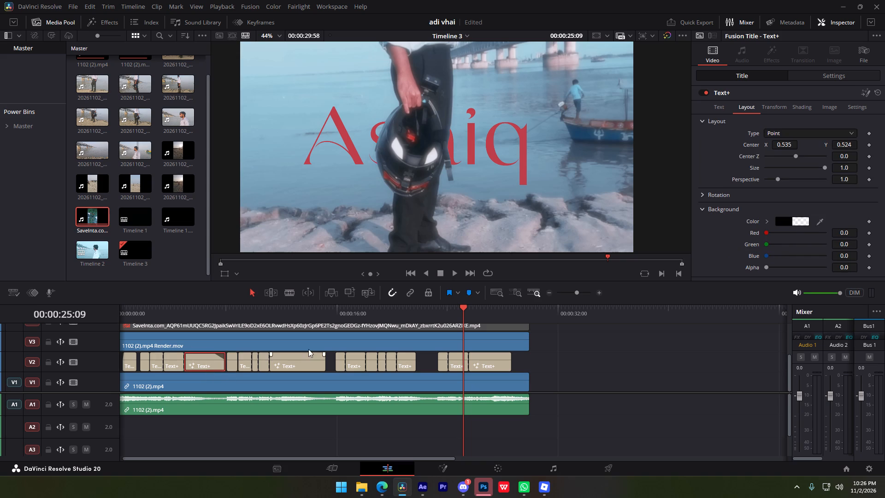
left_click(728, 110)
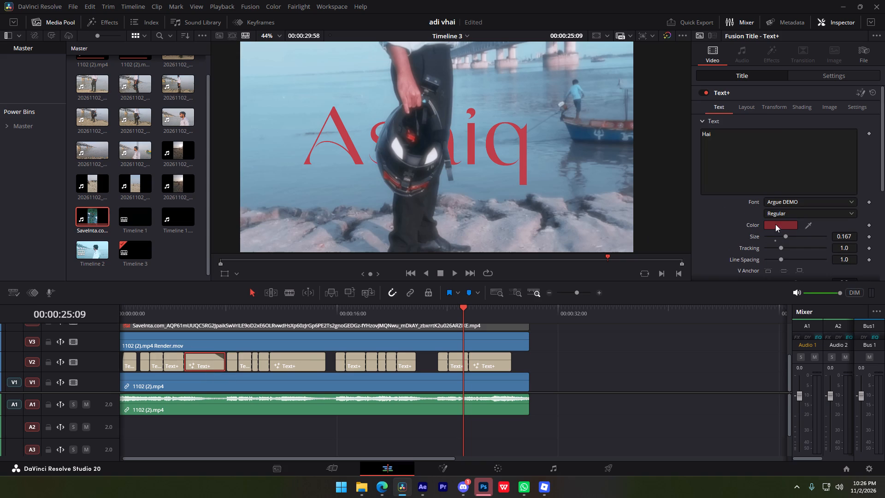
left_click(775, 224)
left_click(363, 289)
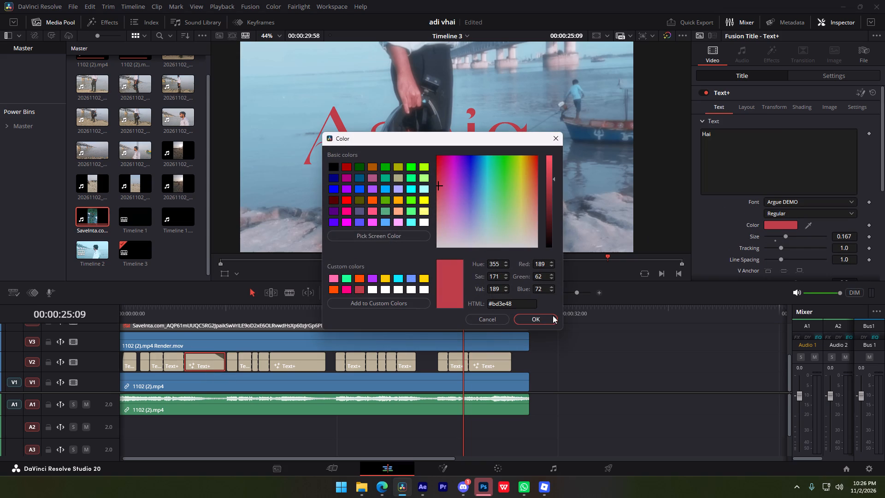
left_click(551, 318)
Change the text color of the "Firta" title just before "Hai" to the saved custom red #bd3e48.
left_click(180, 367)
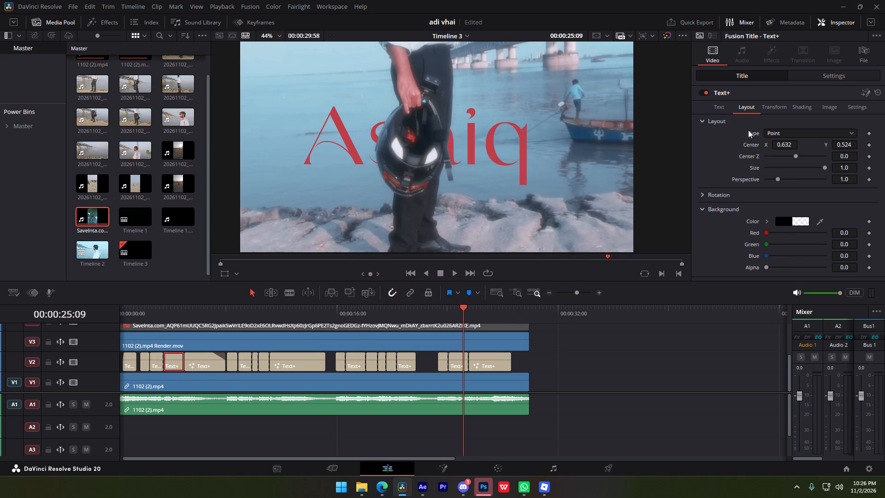
left_click(719, 106)
left_click(776, 225)
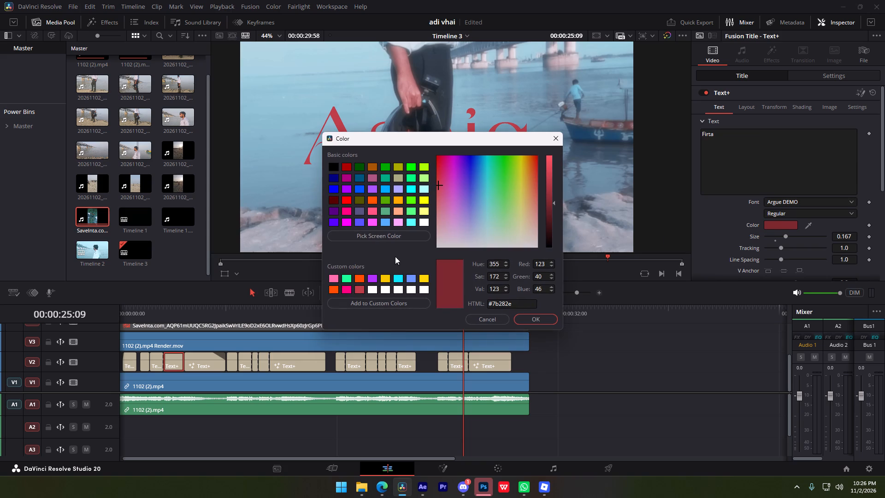
left_click(355, 292)
left_click(532, 323)
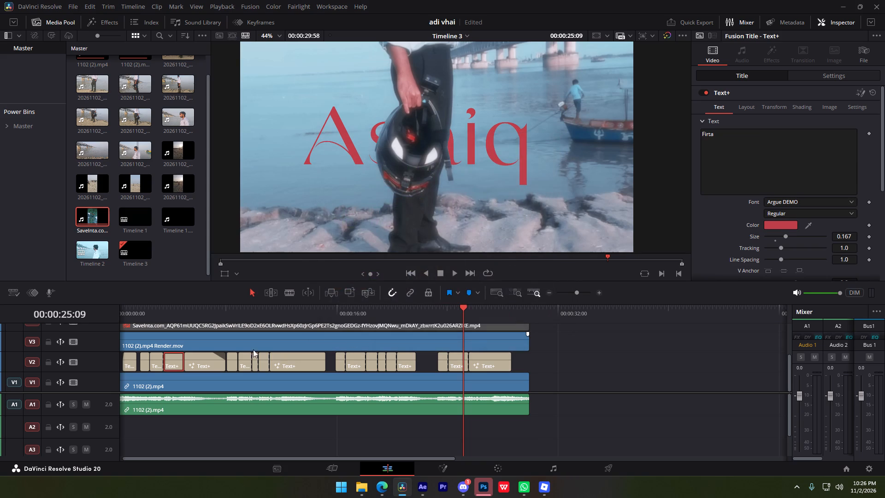
Change the text color of the "Me" title just before "Firta" to the saved custom red #bd3e48.
left_click(159, 367)
left_click(729, 102)
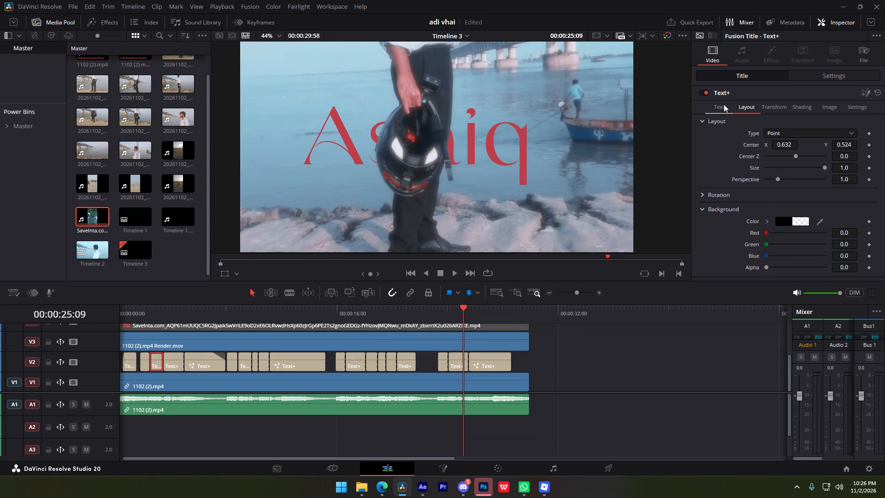
left_click(720, 106)
left_click(780, 225)
left_click(362, 293)
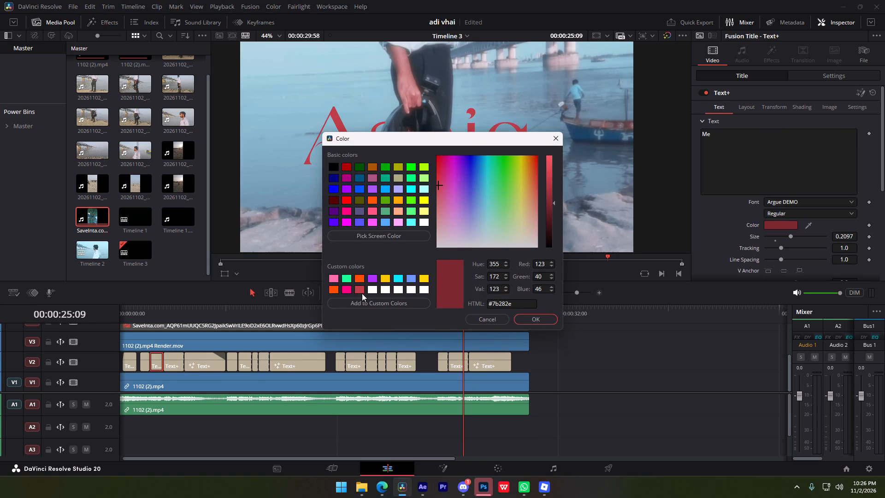
left_click(362, 289)
left_click(519, 315)
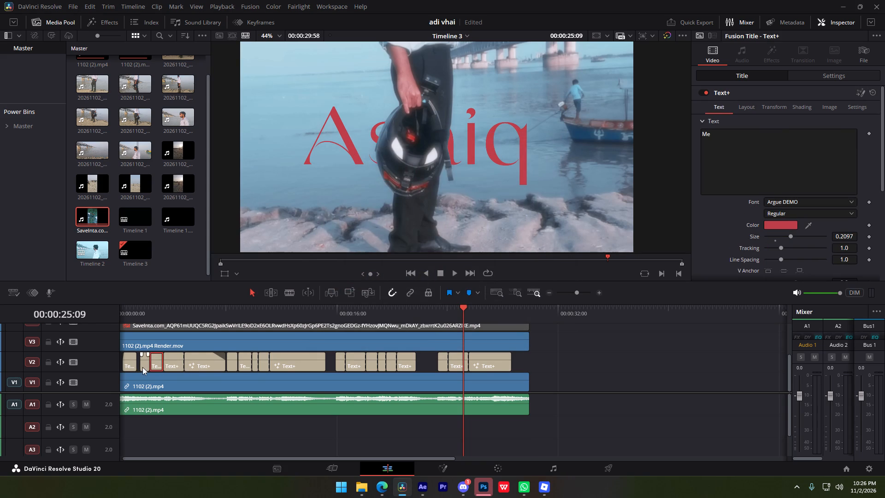
Change the text color of the second "Gali" title, just before "Me", to the saved custom red #bd3e48.
left_click(143, 367)
left_click(784, 228)
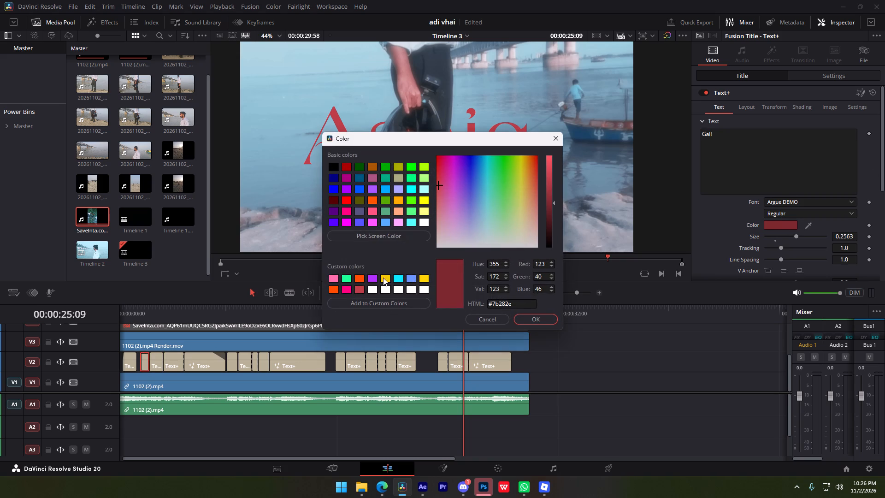
left_click_drag(364, 285, 359, 288)
left_click(359, 288)
left_click(549, 317)
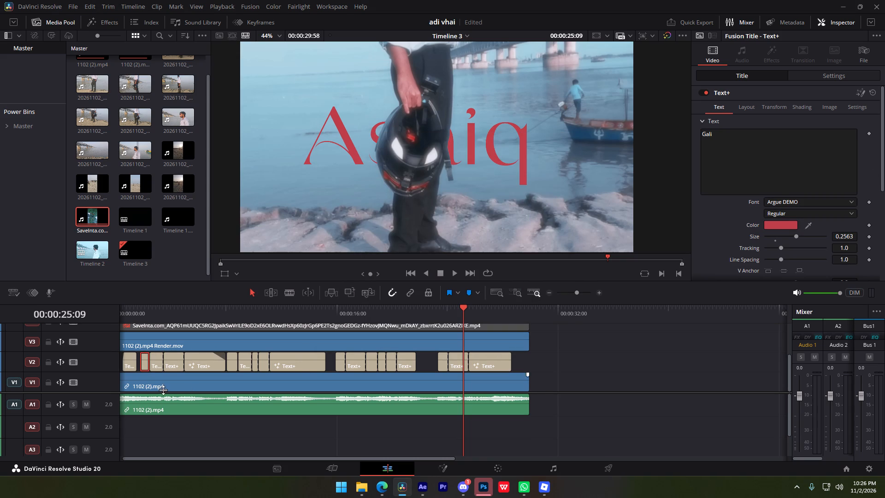
Change the text color of the first "Gali" title at the timeline's start to the saved custom red #bd3e48.
left_click(127, 363)
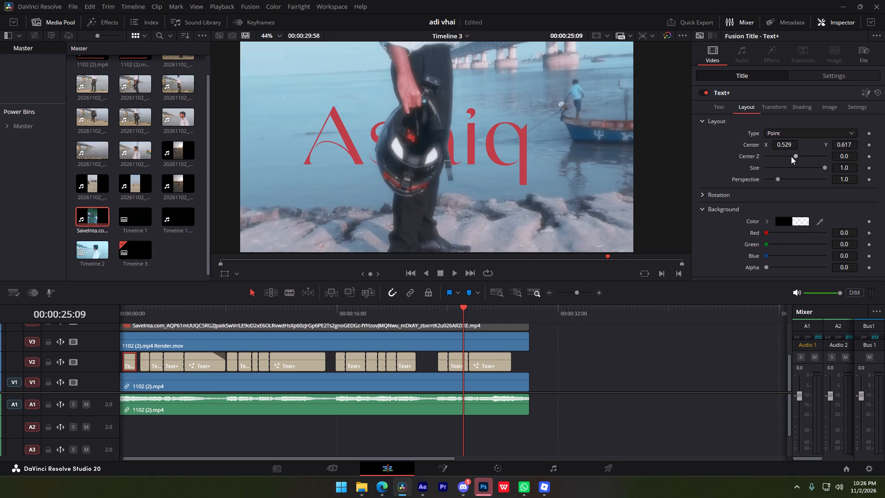
left_click(714, 113)
left_click(771, 227)
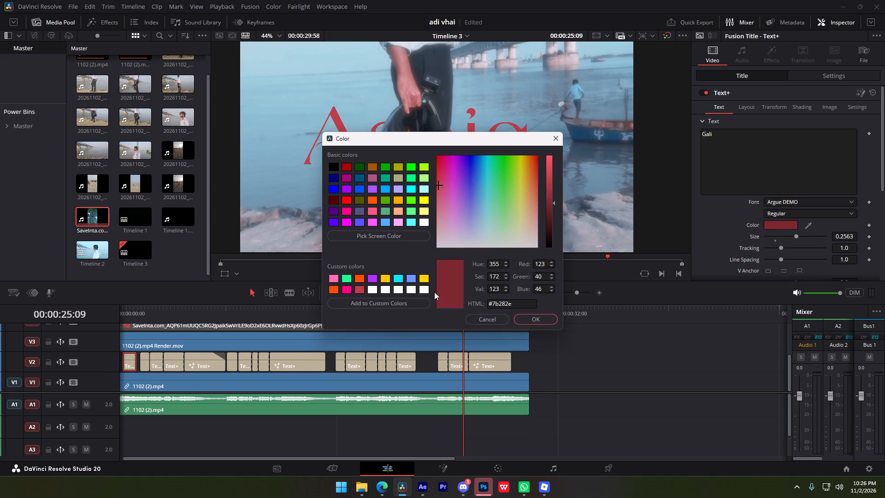
double_click(365, 291)
left_click(520, 322)
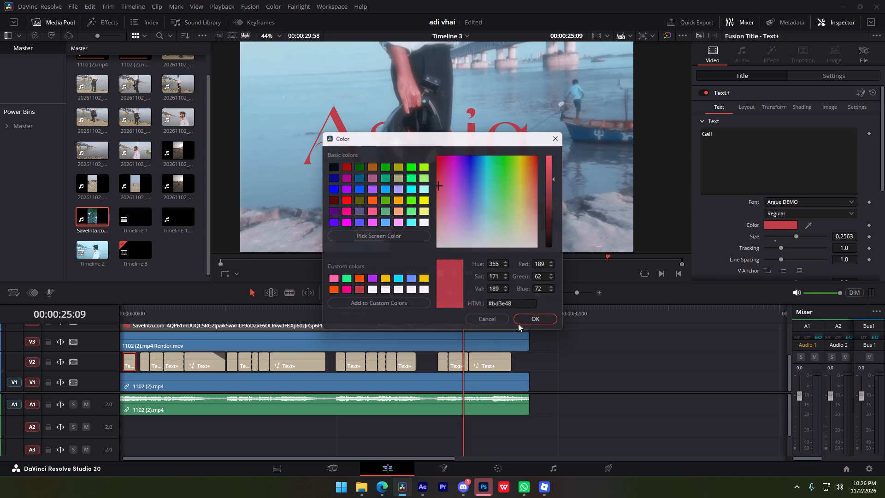
Add a Glow node between Template and MediaOut1 in the first "Gali" title's Fusion composition and return to the timeline.
middle_click_drag(464, 376, 594, 356)
left_click_drag(306, 314, 76, 341)
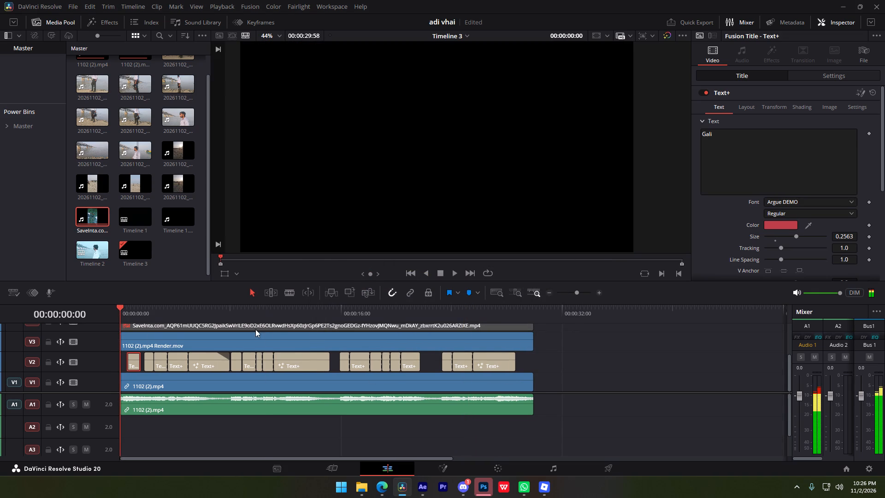
left_click(132, 324)
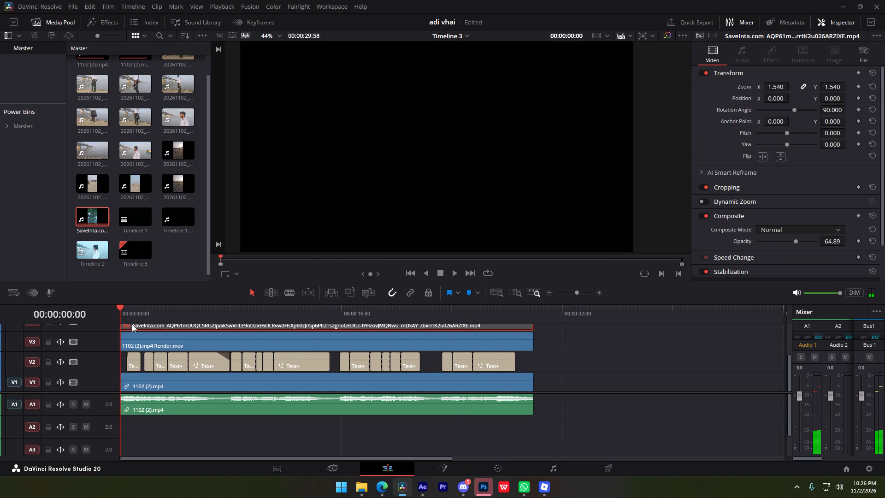
left_click(132, 316)
left_click(136, 355)
key("f")
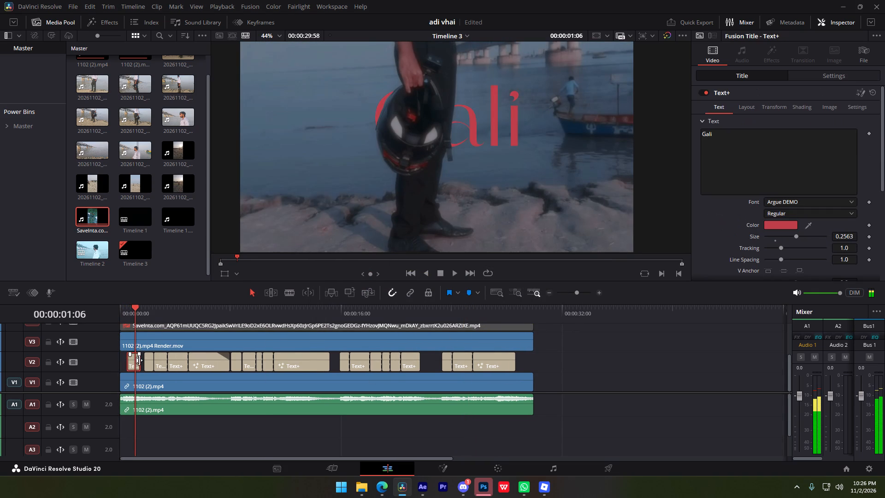
key("space")
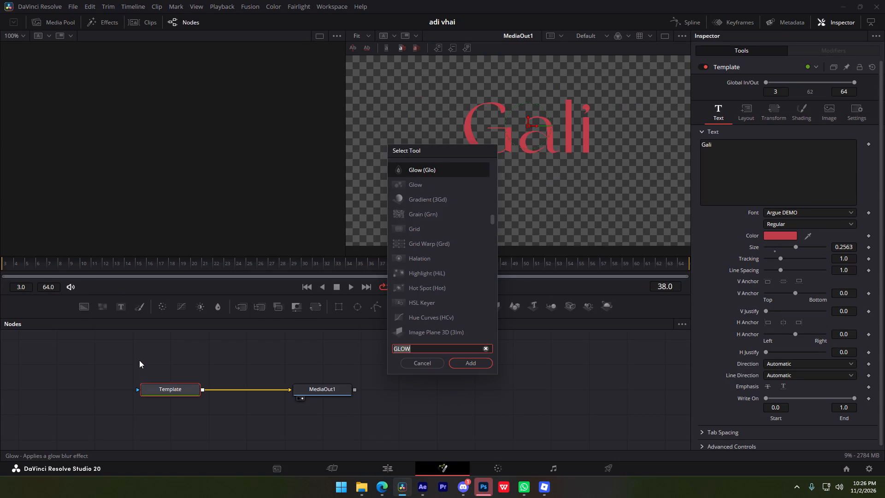
type("fg")
key("BackSpace")
key("BackSpace")
type("glow")
key("Return")
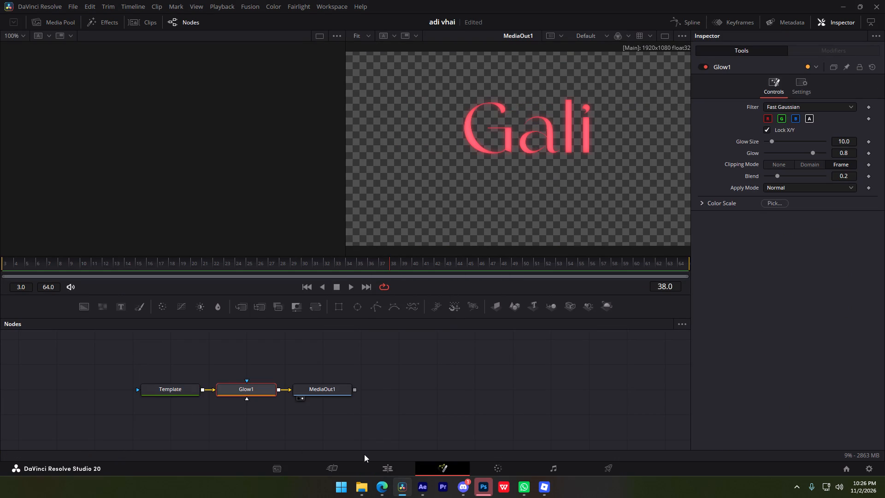
left_click(378, 462)
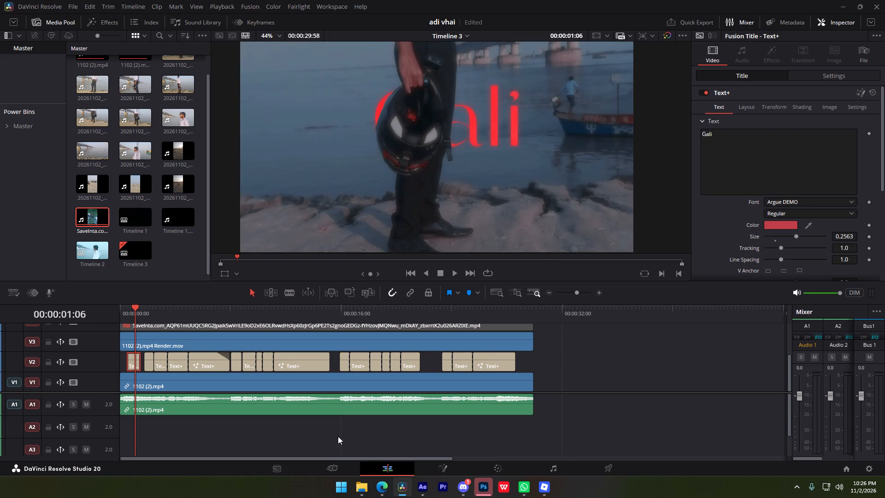
Add a Glow node after Template in the second "Gali" title's Fusion composition, at about 2:06, and return to the timeline.
key("space")
key("space")
scroll(149, 369, "up", 2, "alt")
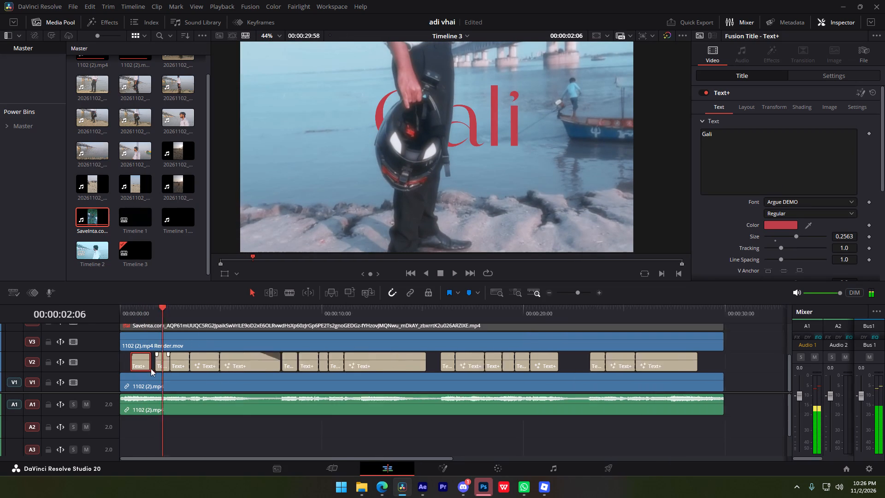
scroll(151, 368, "up", 3, "alt")
left_click(228, 366)
key("f")
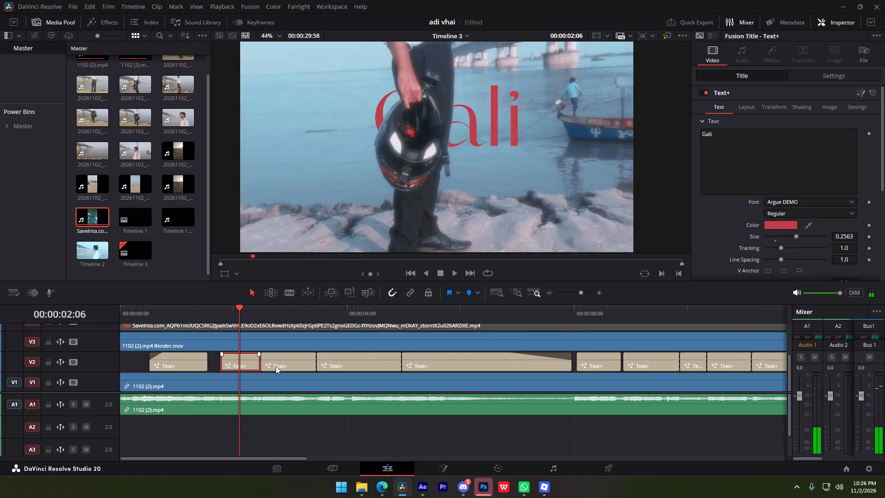
key("space")
type("glow")
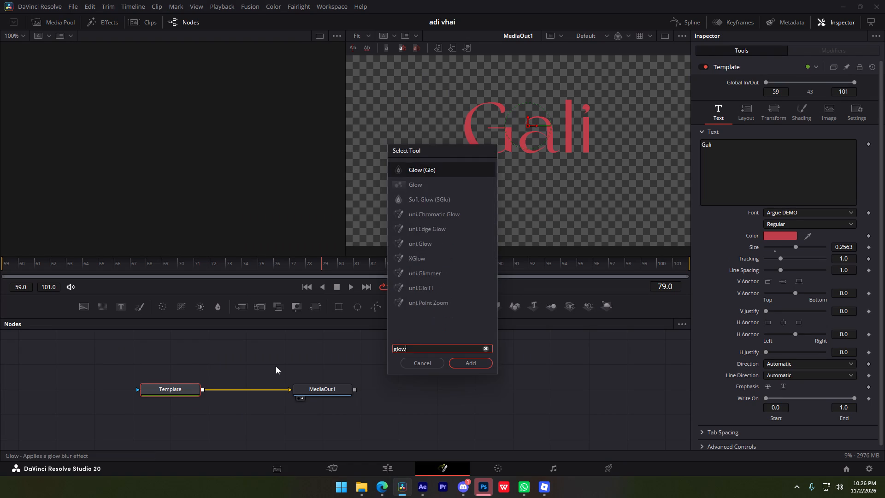
key("Return")
left_click(389, 462)
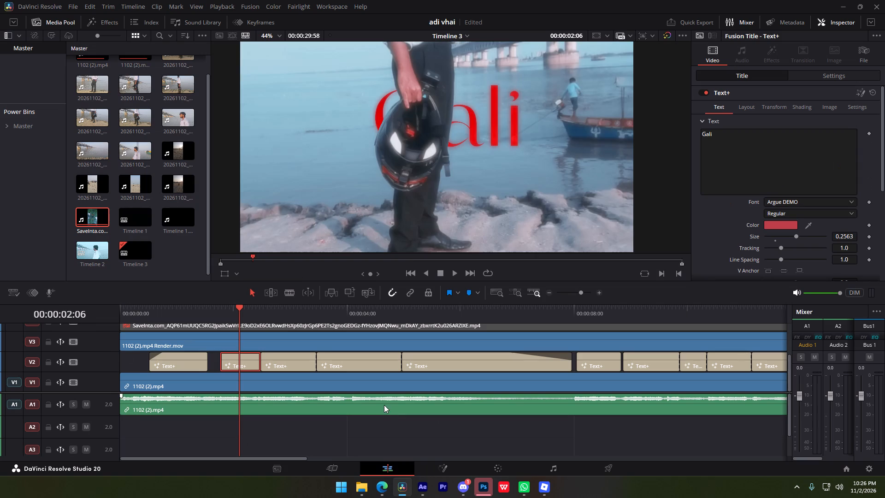
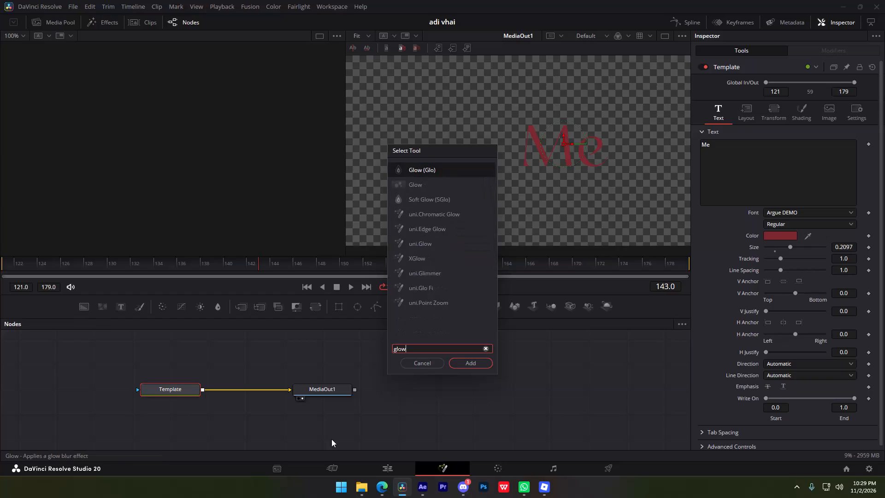
Add a Glow node between Template and MediaOut1 in the "Me" title's Fusion composition and return to the timeline.
key("Return")
left_click(405, 469)
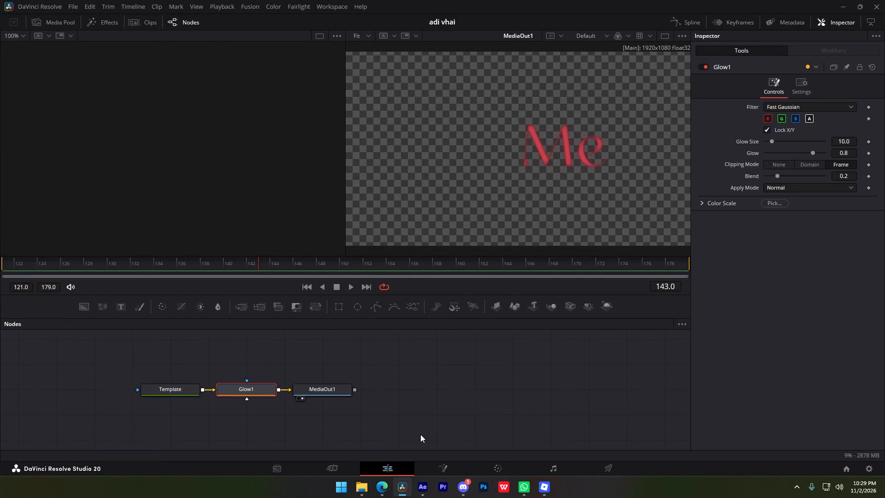
Change the text color of the "Me" title to the saved custom red #bd3e48.
left_click_drag(273, 316, 244, 318)
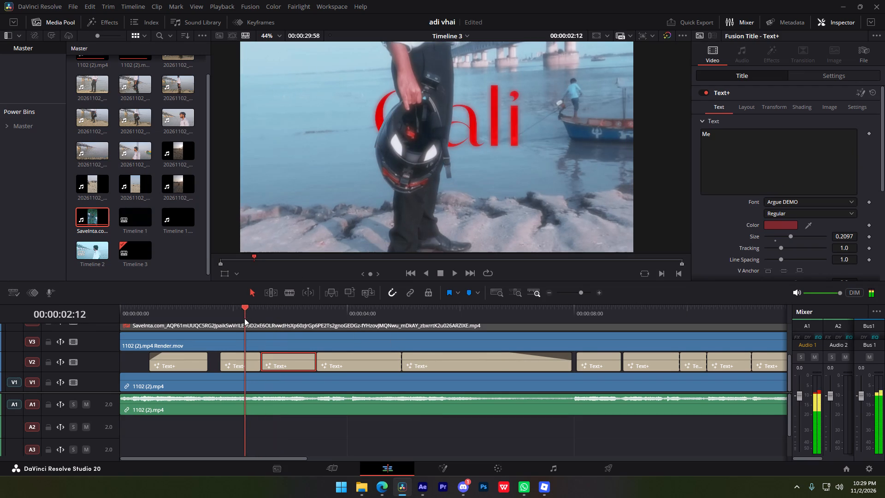
left_click_drag(244, 318, 289, 320)
left_click(781, 226)
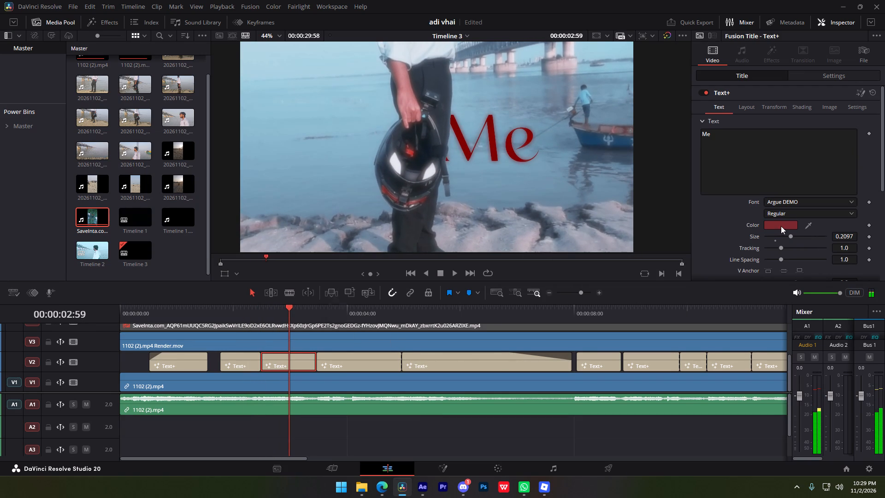
left_click(358, 288)
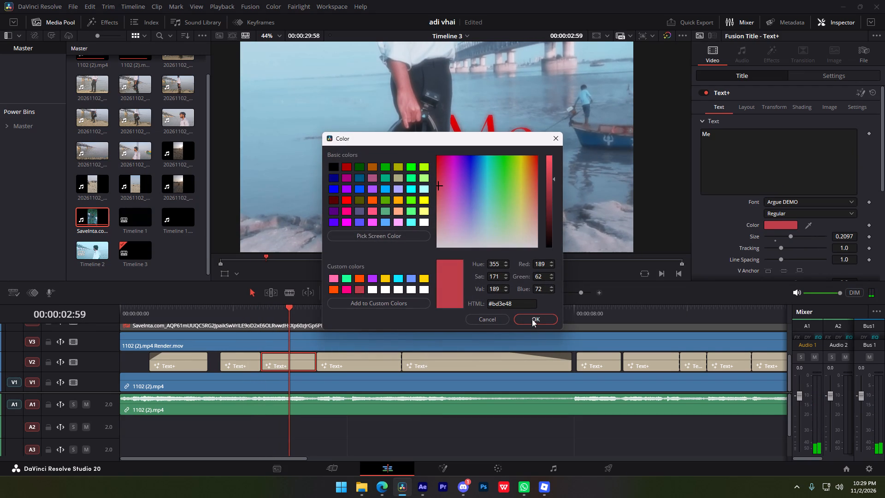
left_click(532, 317)
Add a Glow node after Template in the "Firta" title's Fusion composition, at about 4:04, and return to the timeline.
left_click_drag(336, 308, 351, 304)
left_click(355, 362)
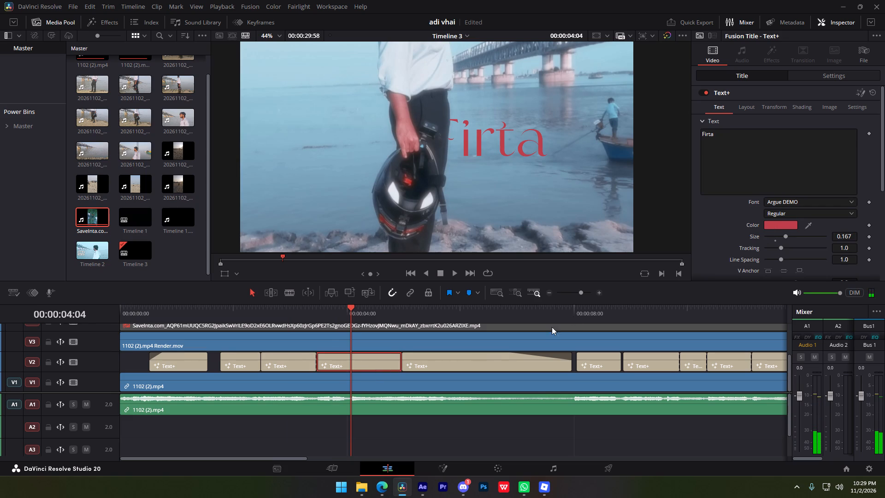
key("f")
key("space")
type("tglow\\")
key("BackSpace")
key("BackSpace")
key("BackSpace")
key("BackSpace")
key("BackSpace")
key("BackSpace")
key("BackSpace")
key("BackSpace")
key("BackSpace")
type("glow")
key("Return")
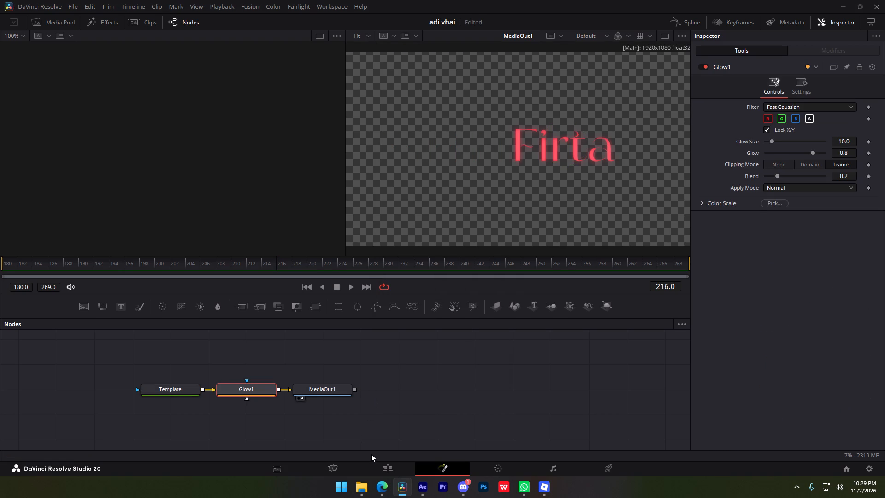
left_click(392, 463)
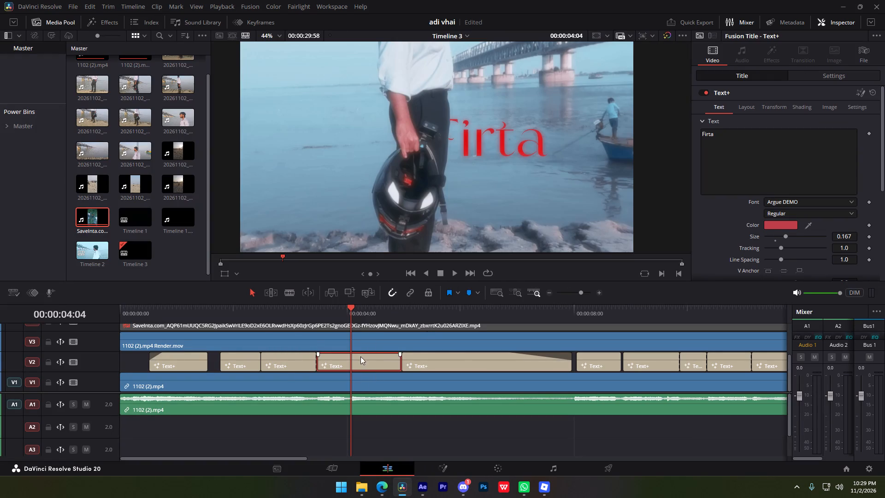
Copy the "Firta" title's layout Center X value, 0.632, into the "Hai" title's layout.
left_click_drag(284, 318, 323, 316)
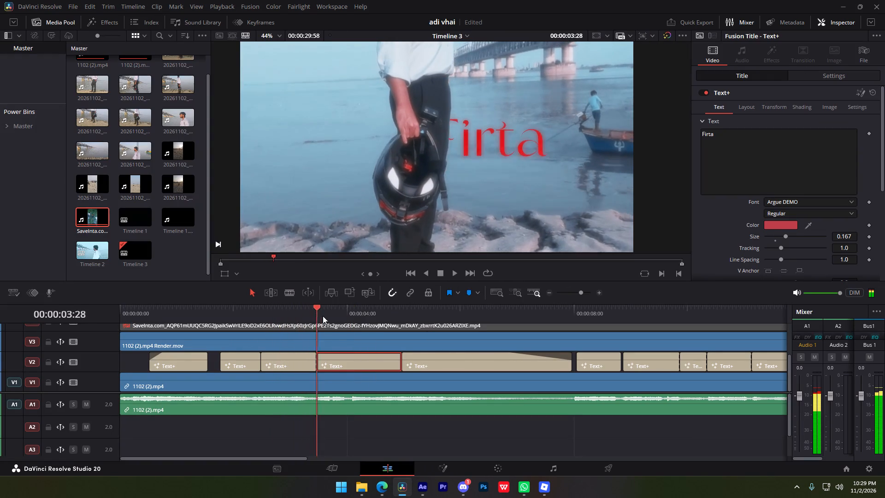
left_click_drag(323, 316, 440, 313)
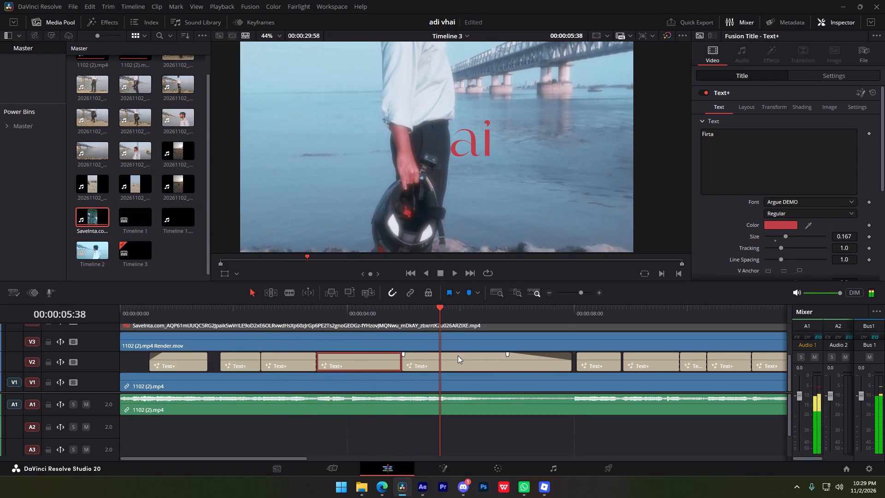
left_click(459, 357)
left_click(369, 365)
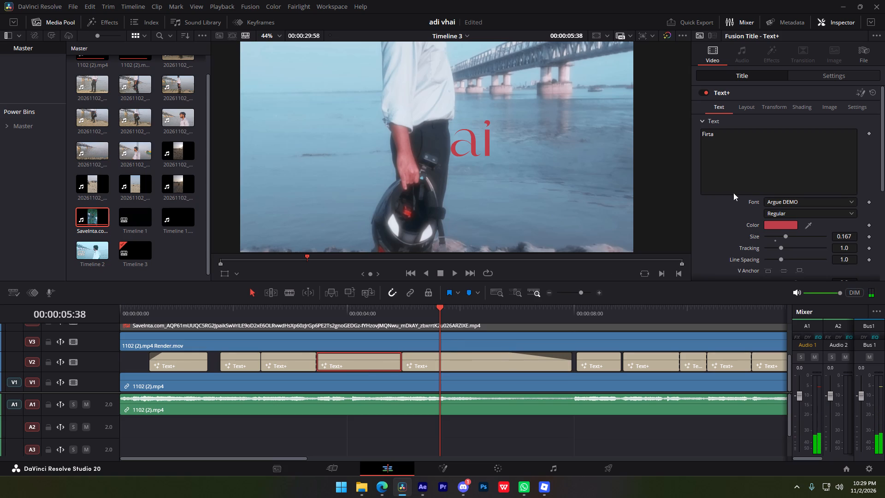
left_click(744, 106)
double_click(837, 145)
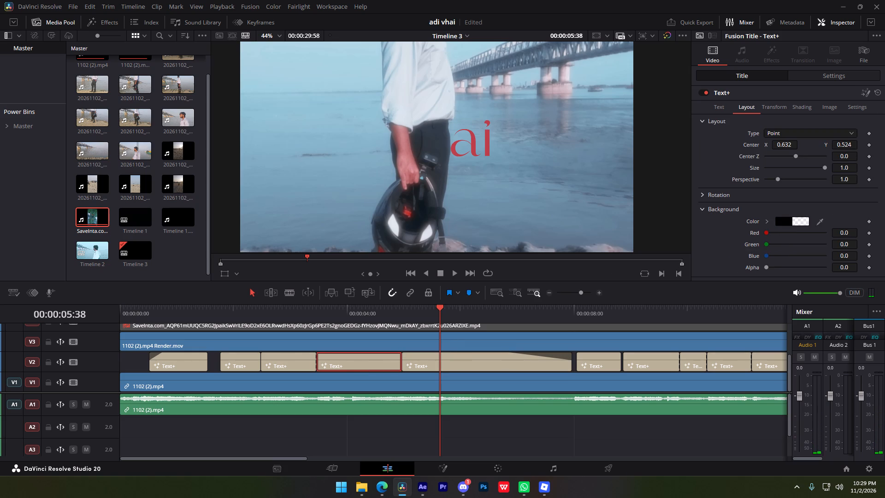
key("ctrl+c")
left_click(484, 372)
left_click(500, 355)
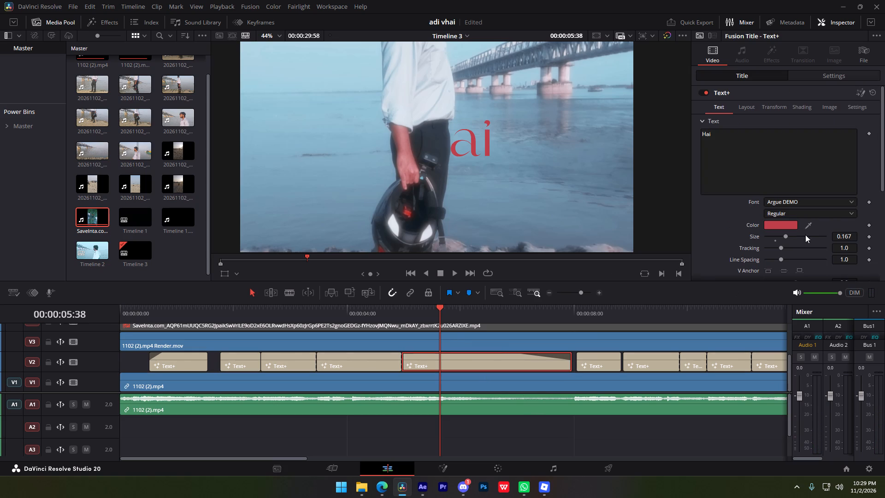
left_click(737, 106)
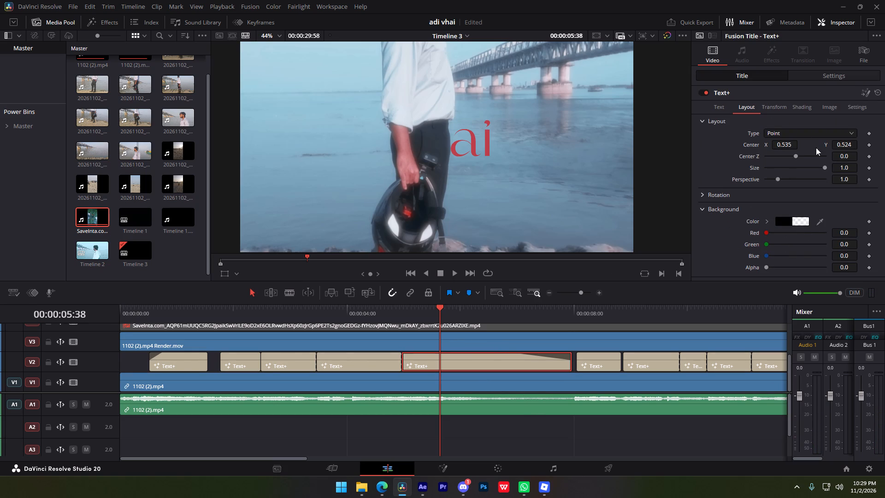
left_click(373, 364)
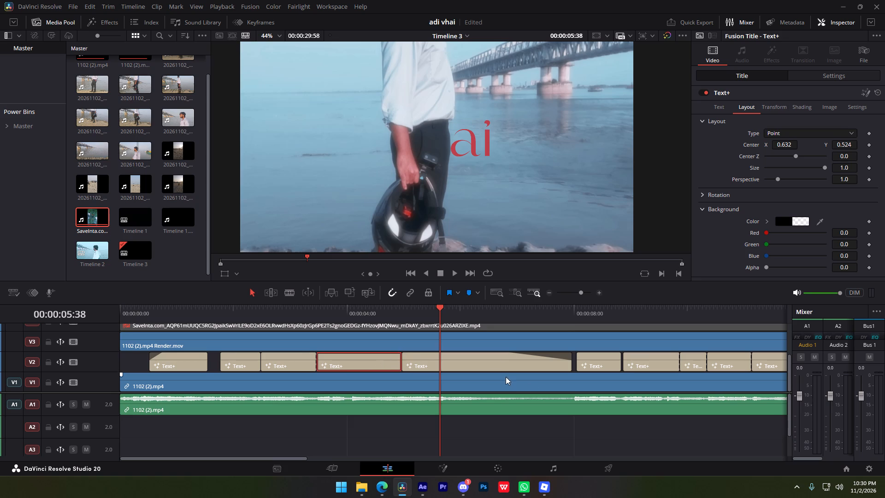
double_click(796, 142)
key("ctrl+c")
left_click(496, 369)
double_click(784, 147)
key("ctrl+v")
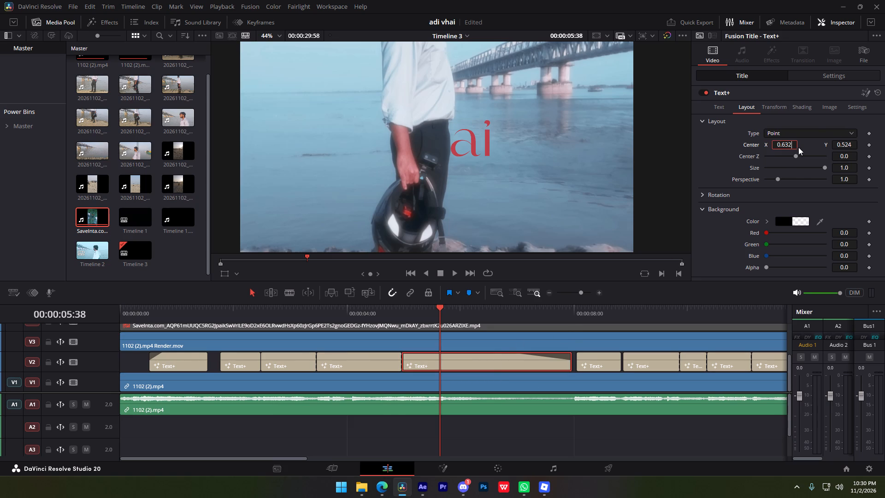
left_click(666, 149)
Reposition the "Hai" title so its layout center is at about X 0.604, Y 0.499.
left_click_drag(853, 141, 841, 141)
left_click_drag(789, 147, 776, 147)
Add a Glow node to the "Hai" title's Fusion composition, copy that node, and return to the timeline.
left_click_drag(441, 320, 469, 316)
key("f")
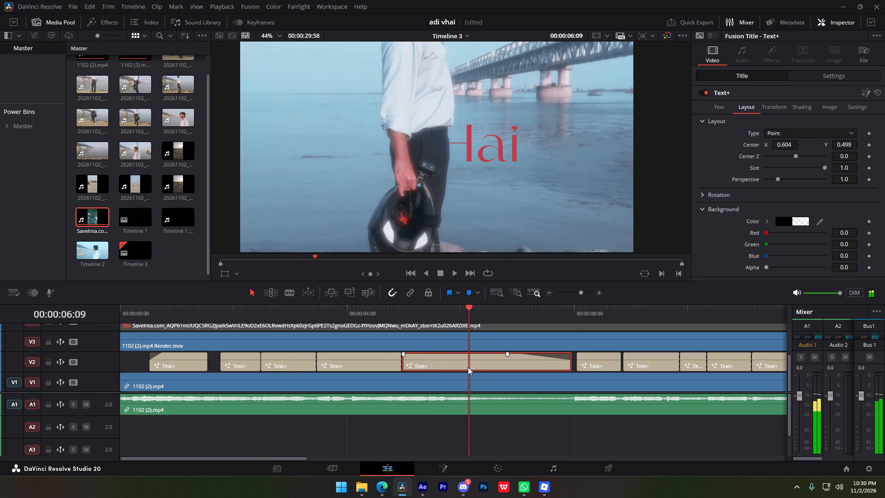
key("space")
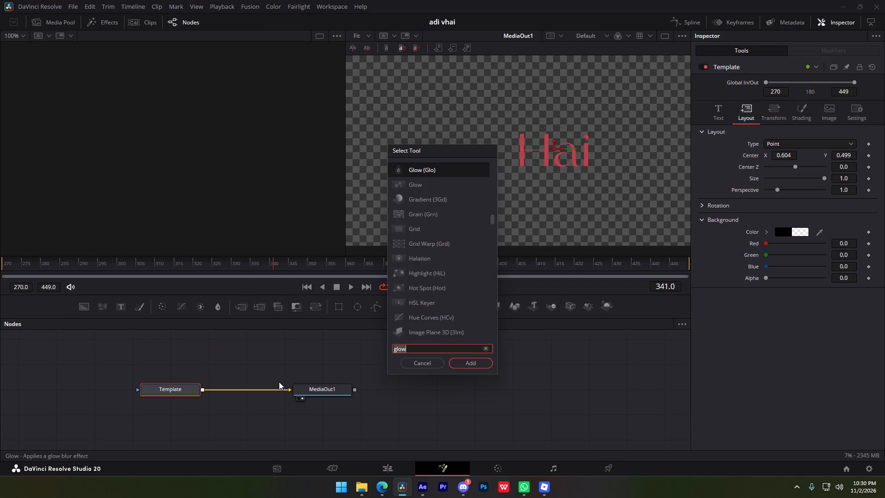
type("glow")
key("Return")
key("ctrl+c")
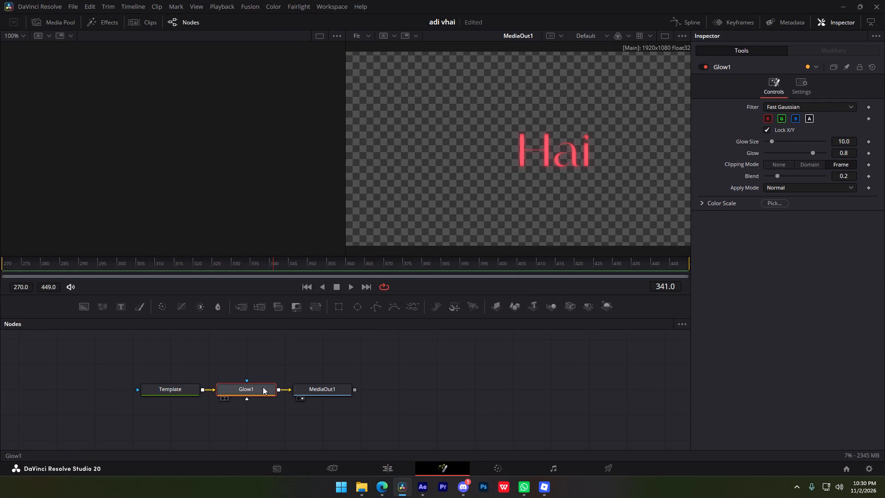
left_click(376, 461)
left_click(380, 465)
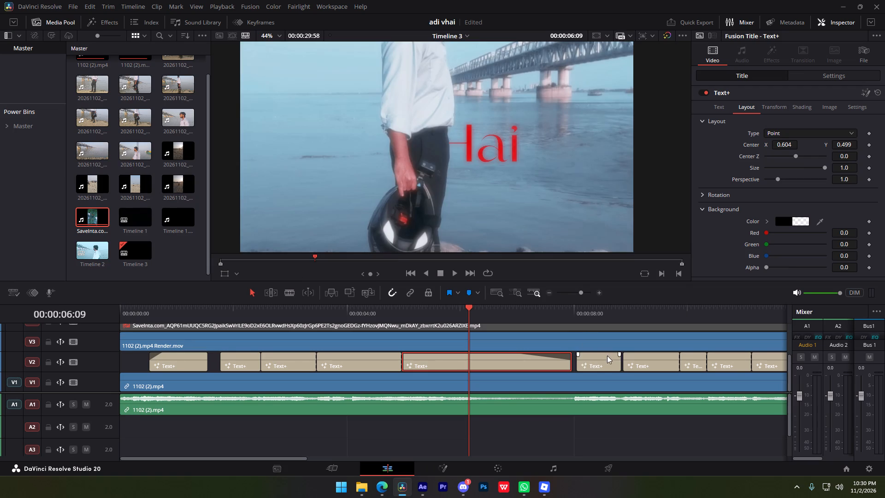
Paste the copied Glow node after Template in the "TU" title's Fusion composition, shift it slightly below the other nodes, and return to the timeline.
left_click(603, 362)
left_click(587, 317)
key("f")
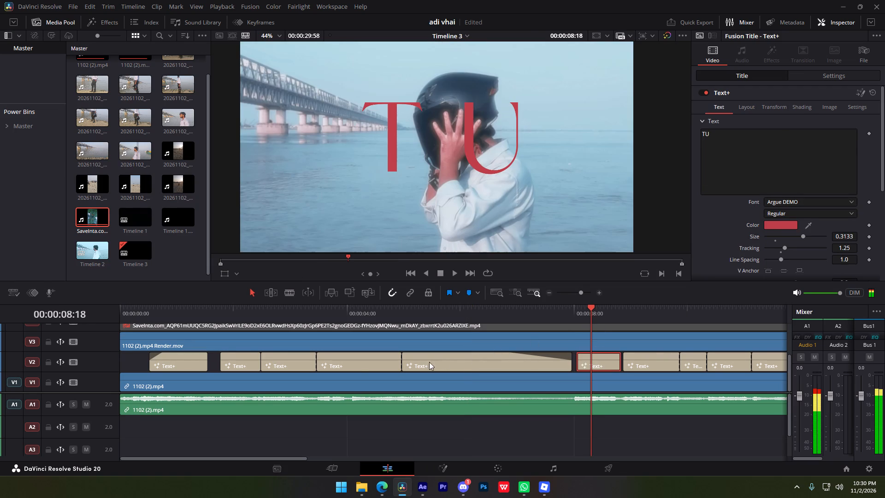
key("ctrl+v")
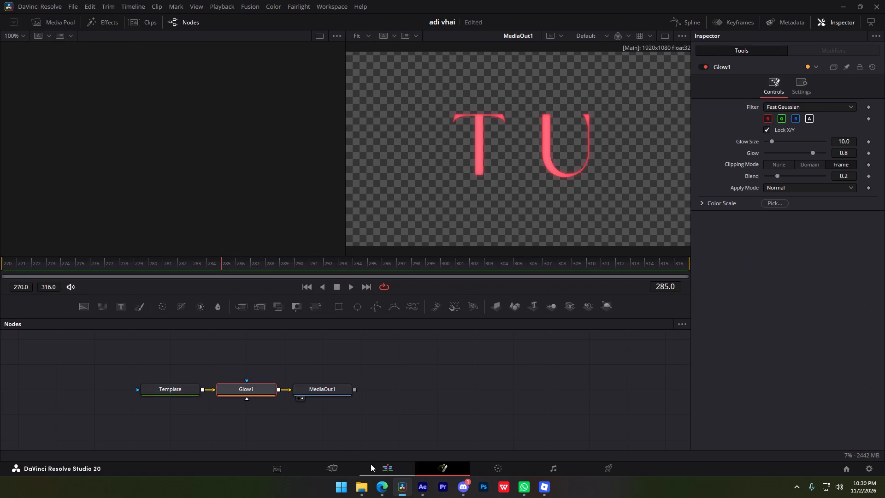
left_click_drag(273, 393, 275, 415)
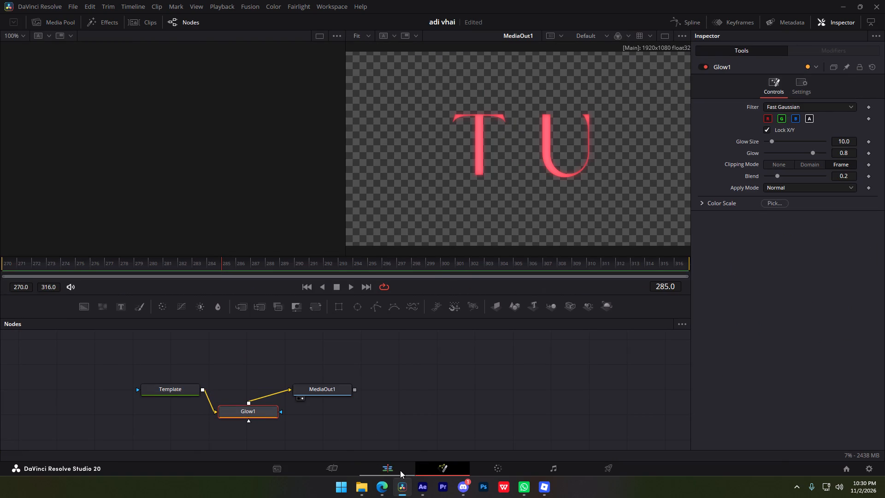
left_click(399, 470)
Paste the copied Glow node after Template in the "Kyun" title's Fusion composition and return to the timeline.
middle_click_drag(593, 387, 484, 396)
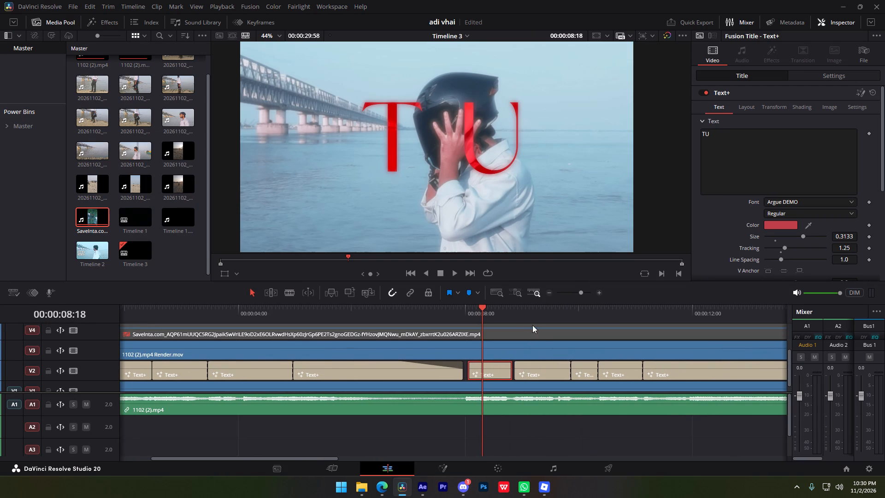
left_click(532, 321)
left_click(552, 370)
key("f")
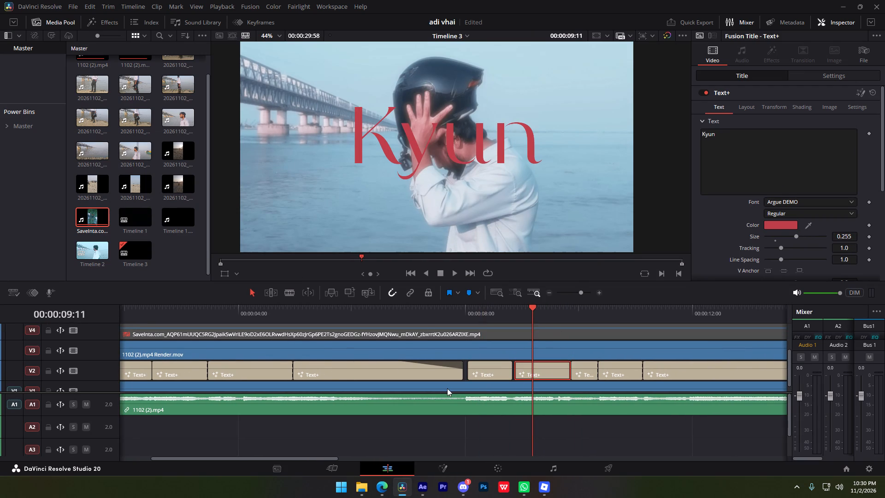
key("ctrl+v")
left_click(399, 465)
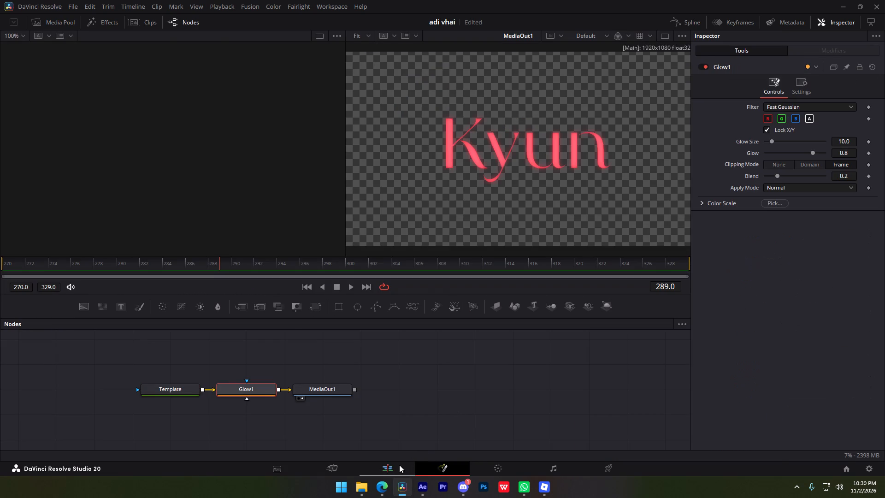
Paste the copied Glow node after Template in the "Baan" title's Fusion composition and return to the timeline.
middle_click_drag(563, 397, 485, 417)
left_click(504, 375)
key("f")
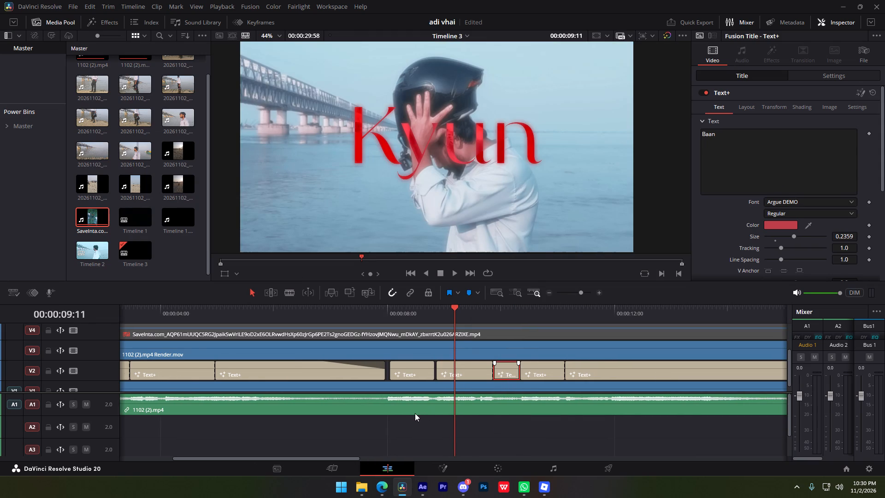
key("ctrl+v")
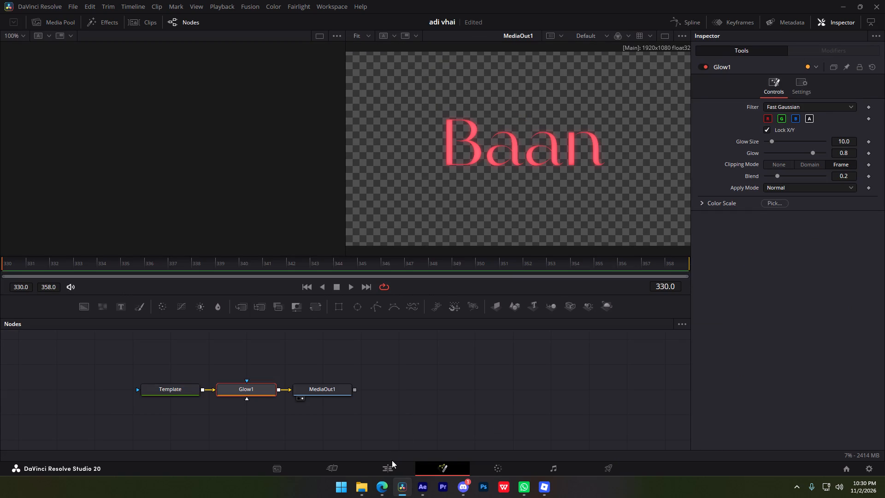
left_click(392, 460)
left_click(393, 465)
Paste the copied Glow node after Template in the "Ke" title's Fusion composition and return to the timeline.
middle_click_drag(497, 419, 429, 425)
left_click(476, 375)
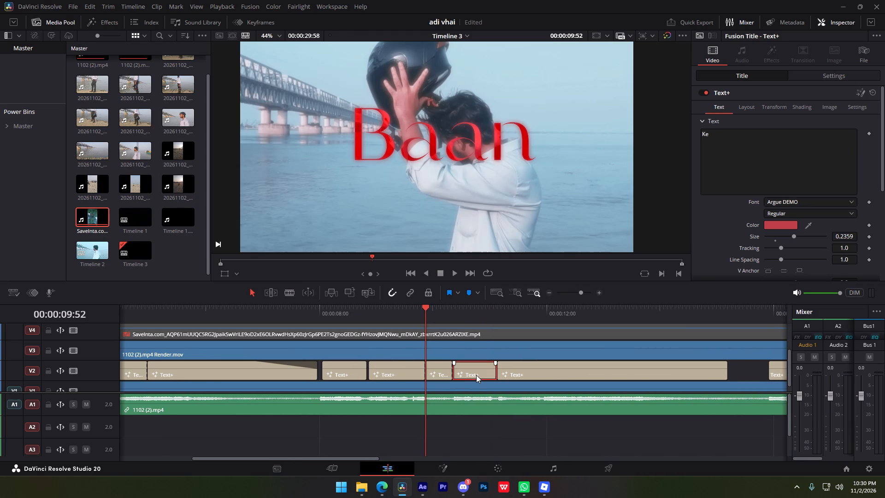
key("f")
key("ctrl+v")
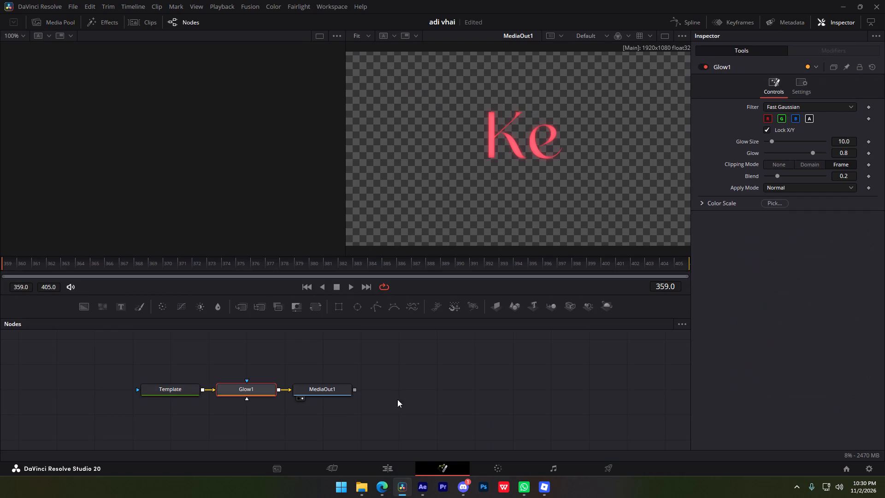
left_click(389, 465)
Paste the copied Glow node after Template in the "Banjara" title's Fusion composition and return to the timeline.
scroll(532, 399, "up", 1)
middle_click_drag(532, 399, 460, 416)
left_click(475, 372)
key("f")
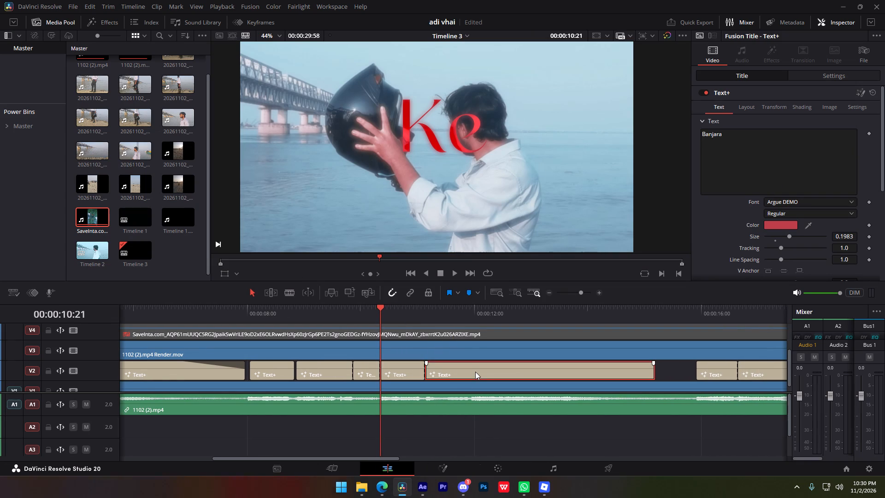
key("ctrl+v")
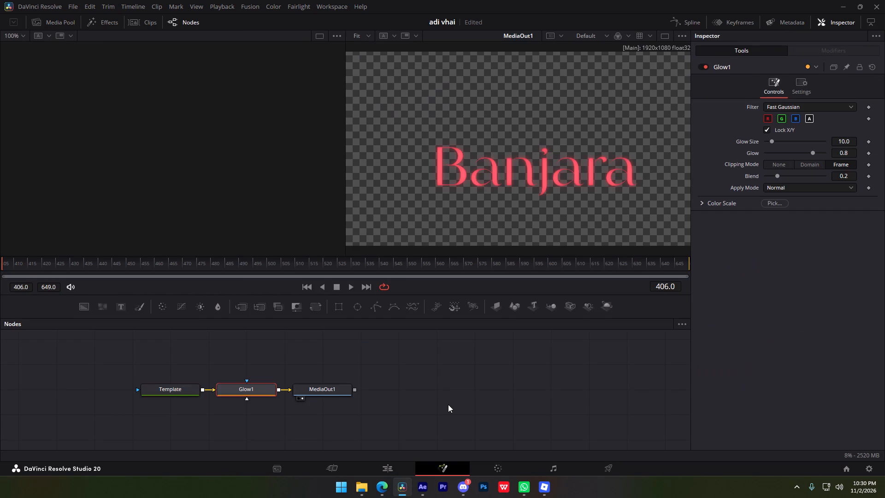
left_click(399, 468)
Paste the copied Glow node after Template in the "Aa" title's Fusion composition and return to the timeline.
middle_click_drag(607, 399, 335, 419)
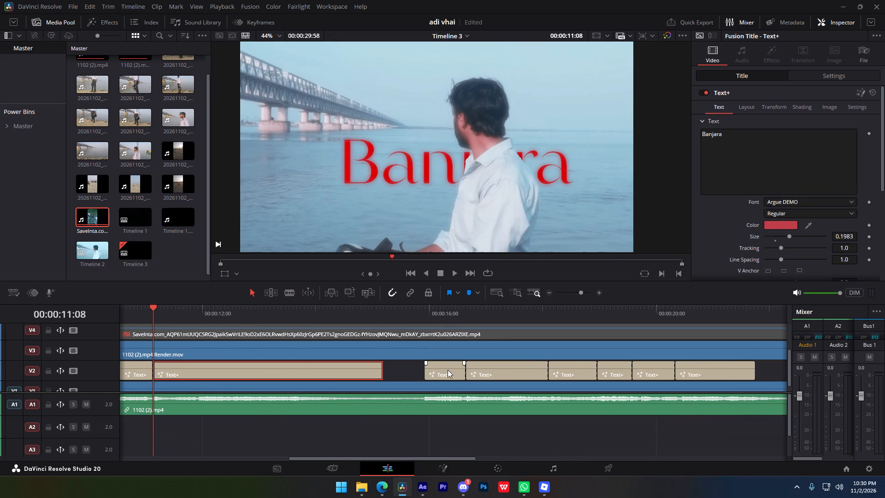
left_click(448, 370)
key("f")
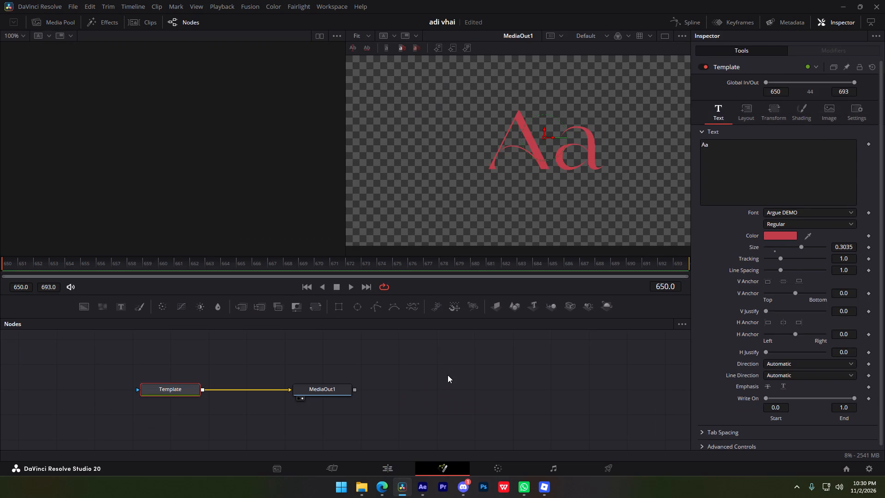
key("ctrl+v")
left_click(389, 467)
Raise the "Banjara" title by setting its layout Center Y to 0.524, reusing the value from the clipboard history.
left_click(307, 375)
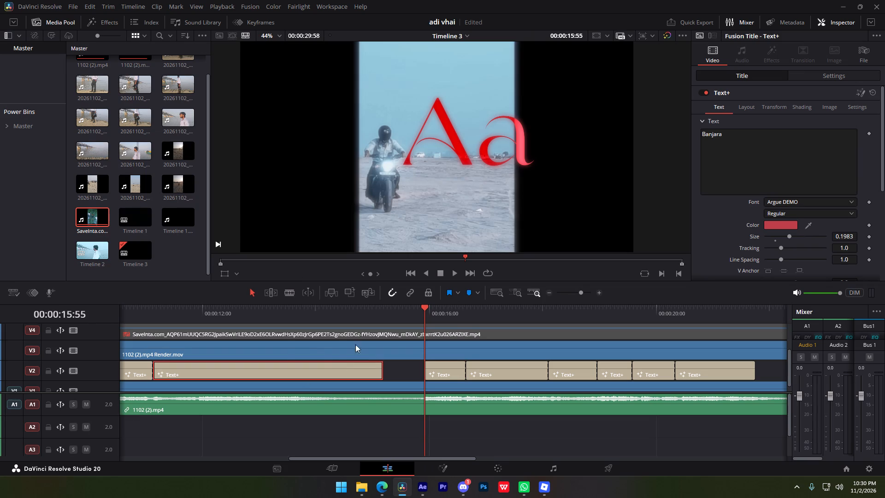
left_click_drag(339, 323, 287, 325)
left_click(755, 111)
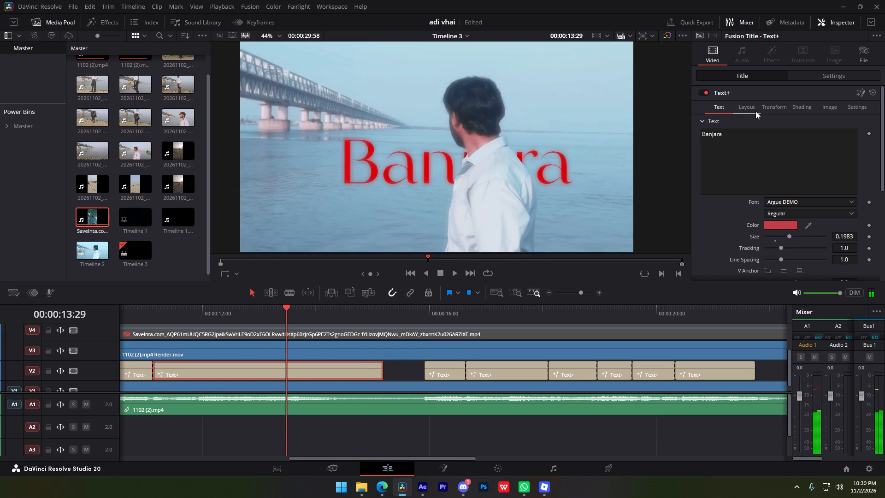
double_click(846, 145)
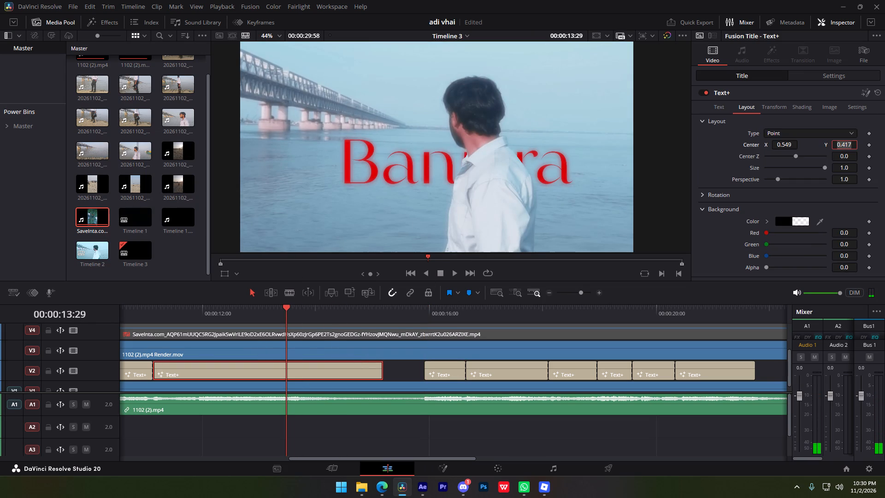
left_click(714, 166)
left_click_drag(844, 143, 872, 135)
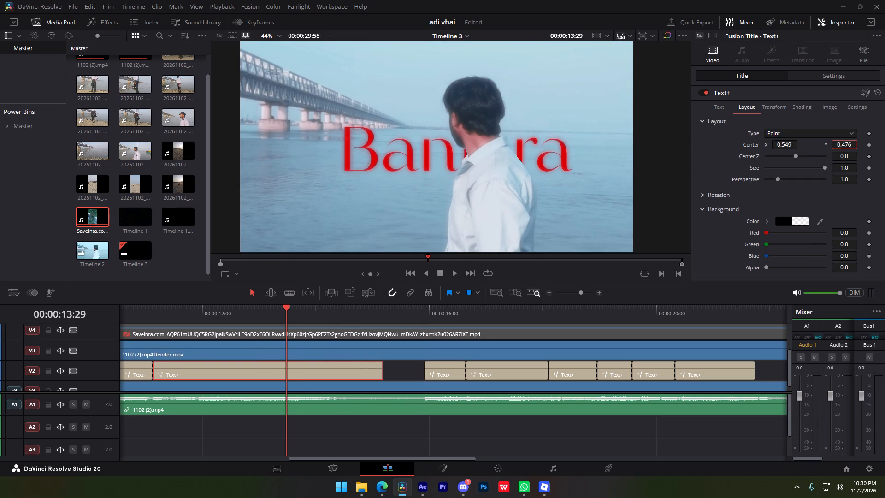
left_click_drag(872, 135, 451, 129)
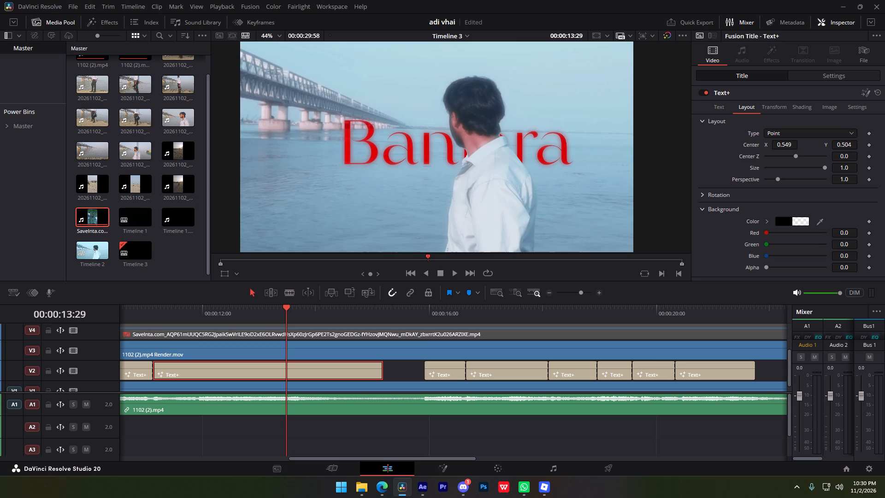
left_click(840, 143)
triple_click(840, 143)
key("super+v")
scroll(776, 285, "down", 2)
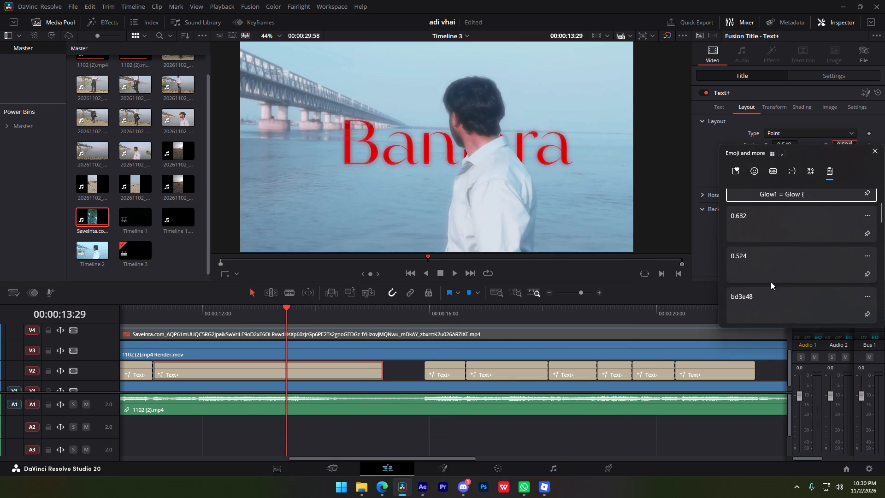
scroll(771, 282, "down", 5)
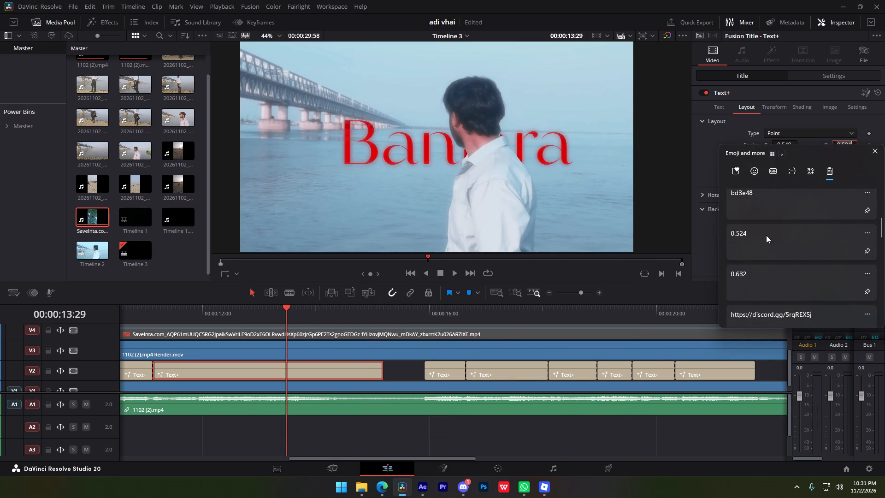
left_click(766, 235)
key("ctrl+v")
Set the "Banjara" title's Center X to 0.632 from the clipboard history and reduce it by eye to shift the word back left.
double_click(779, 144)
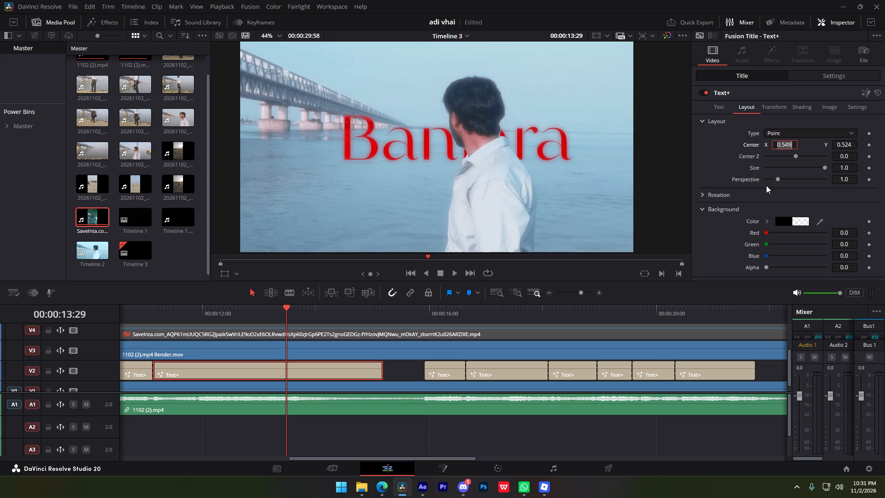
key("super+v")
left_click(761, 267)
key("ctrl+v")
left_click(728, 222)
left_click_drag(784, 143, 780, 143)
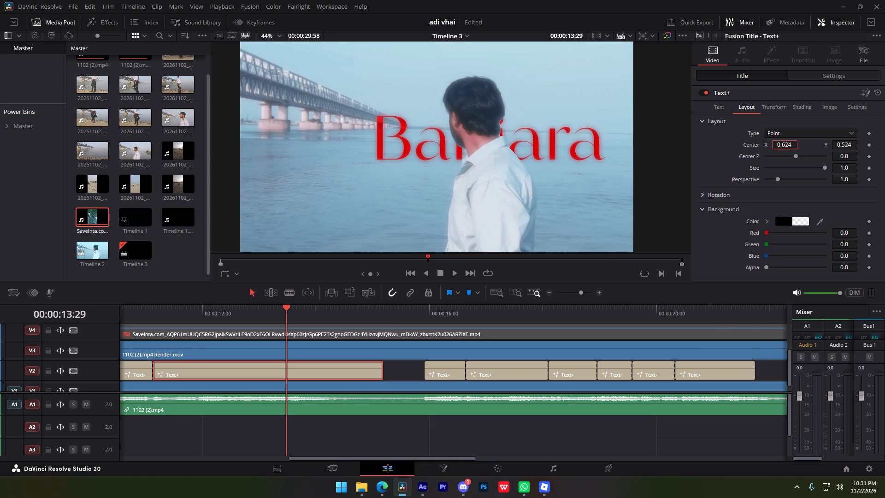
left_click_drag(780, 143, 733, 148)
Shift the "Aa" title left over the motorcycle shot by setting its layout Center X to 0.498.
left_click_drag(382, 433, 383, 427)
key("space")
left_click_drag(433, 322, 447, 321)
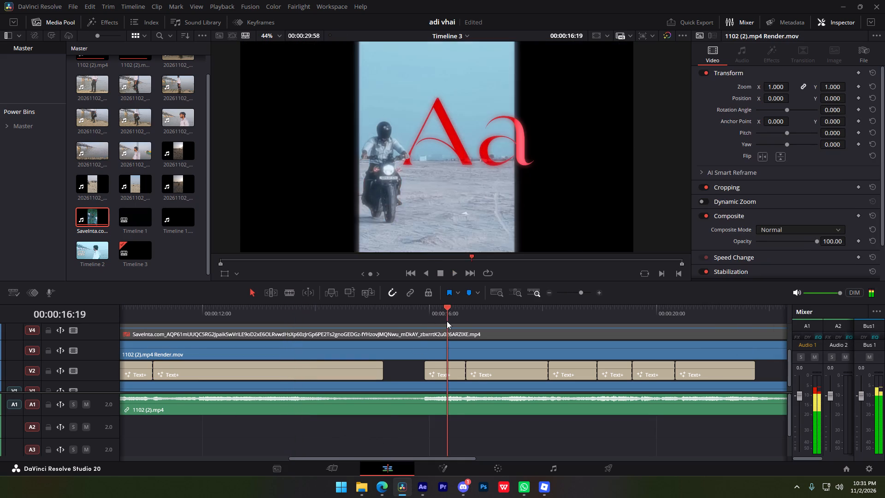
left_click_drag(447, 321, 447, 320)
left_click(446, 378)
key("space")
left_click(451, 315)
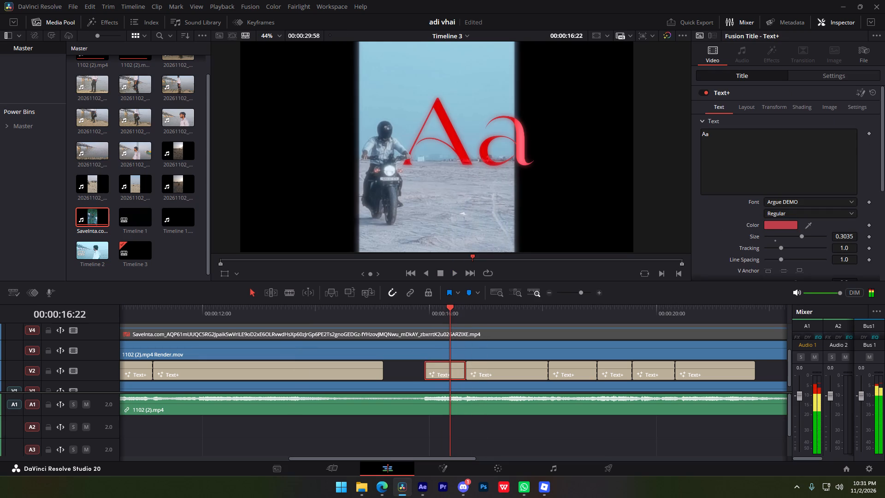
left_click(743, 111)
left_click_drag(785, 144, 746, 152)
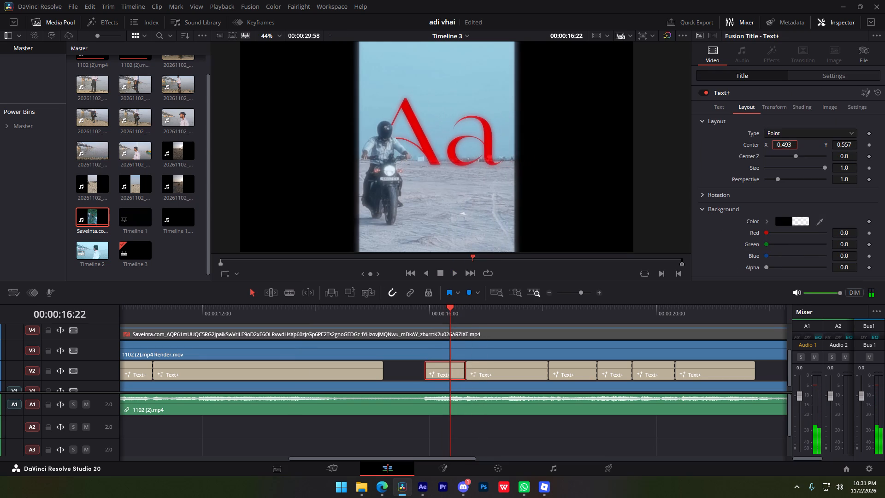
left_click_drag(746, 152, 749, 152)
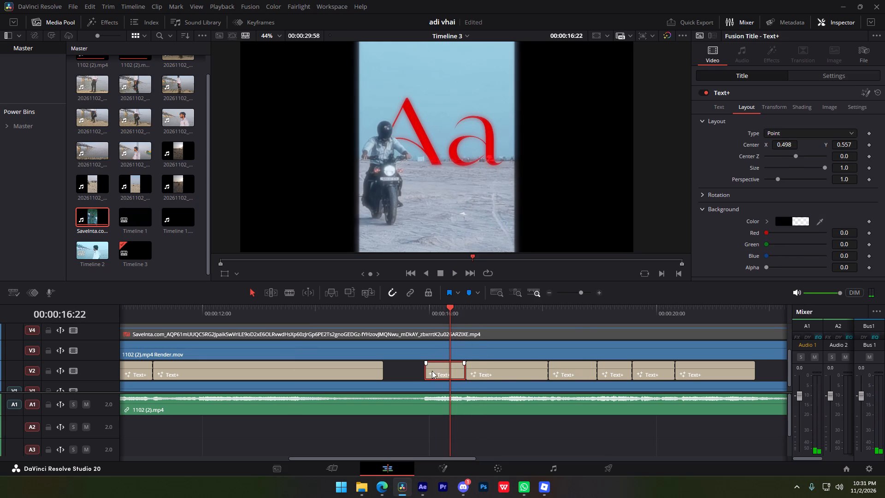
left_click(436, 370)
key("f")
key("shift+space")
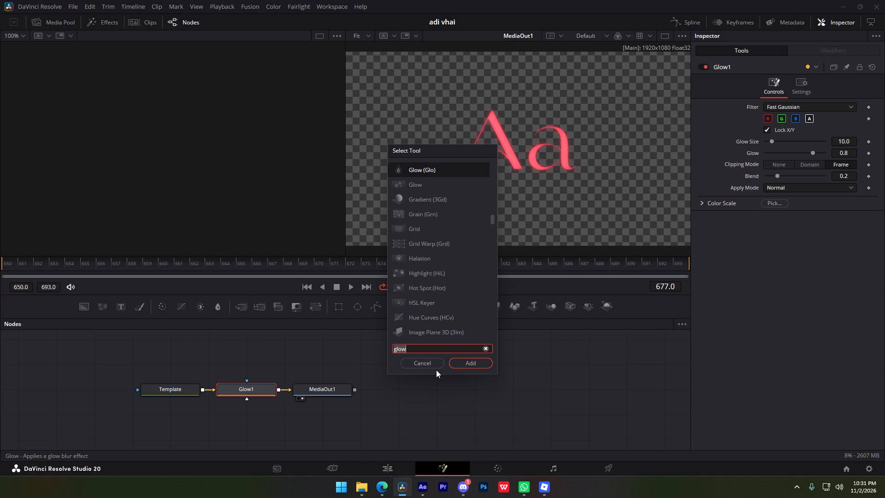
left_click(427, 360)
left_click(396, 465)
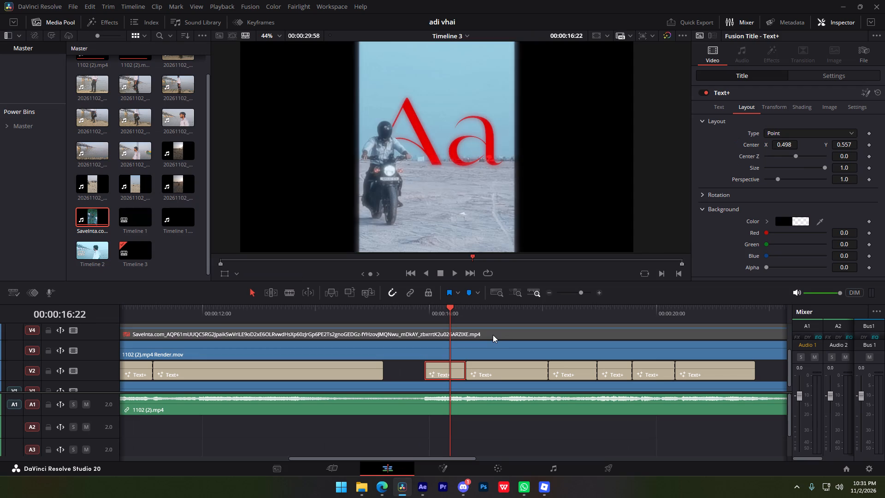
Paste the copied Glow node after Template in the "Mere" title's Fusion composition and return to the timeline.
left_click_drag(476, 315, 493, 315)
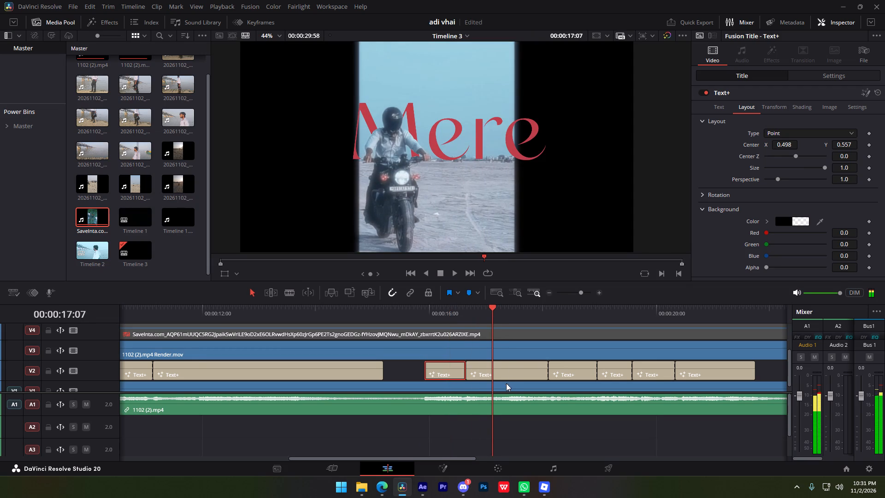
left_click(505, 378)
key("f")
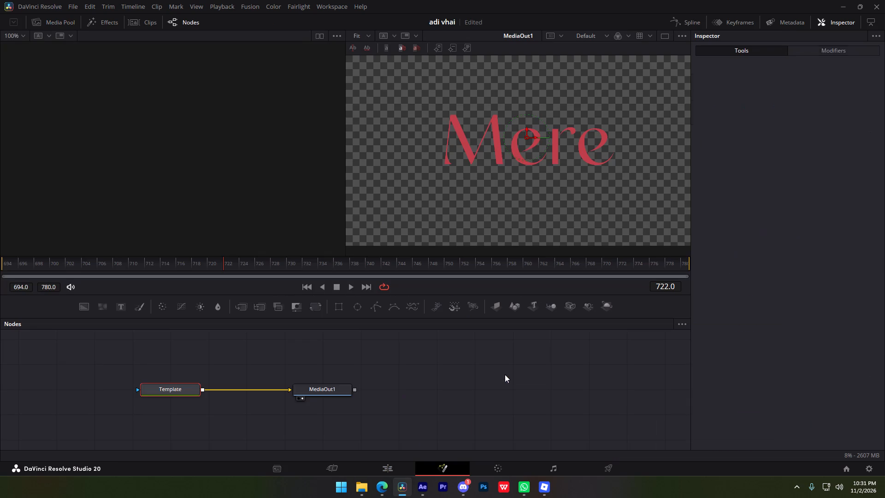
key("ctrl+v")
left_click(403, 473)
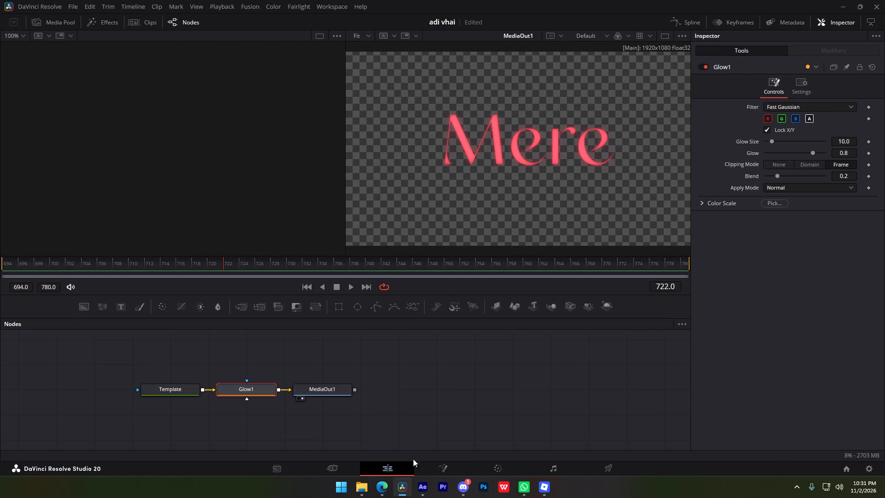
Paste the copied Glow node after Template in the "Dil" title's Fusion composition and return to the timeline.
middle_click_drag(488, 396, 435, 403)
left_click_drag(492, 315, 511, 313)
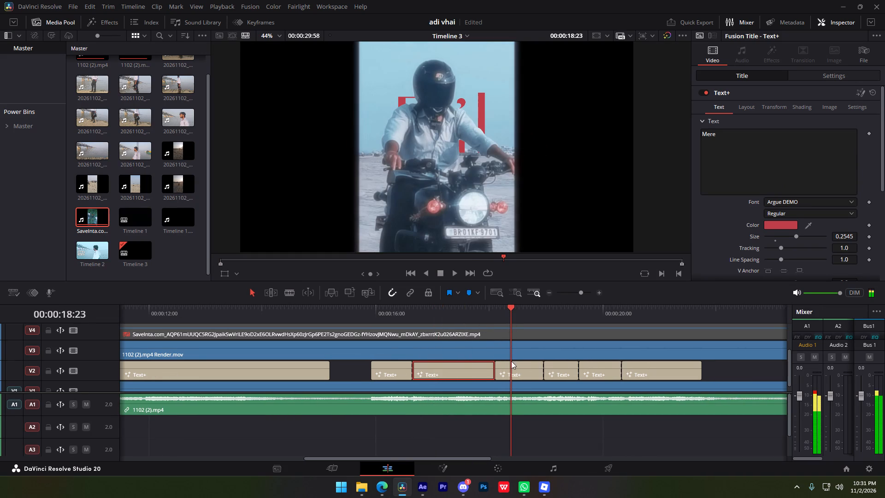
left_click(510, 379)
key("f")
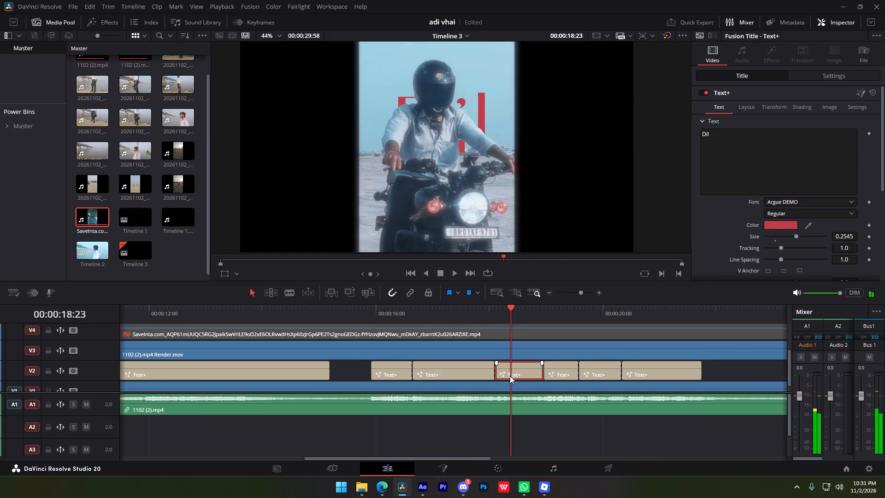
key("super+v")
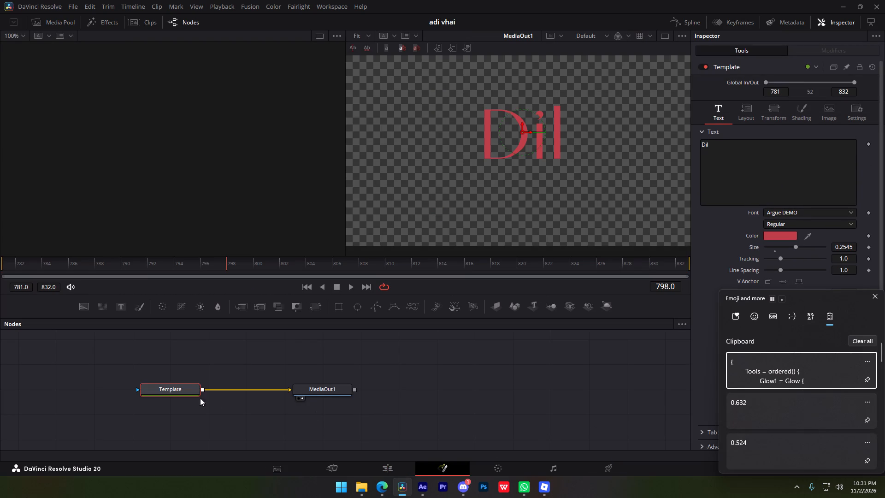
left_click(185, 383)
key("ctrl+v")
left_click(387, 468)
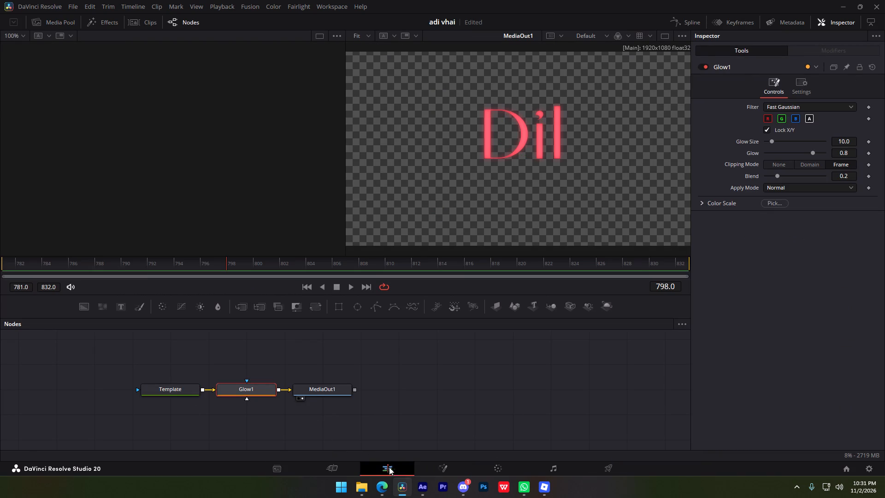
Enlarge the "Dil" title behind the rider by setting its text size to 0.7.
middle_click_drag(547, 392, 514, 393)
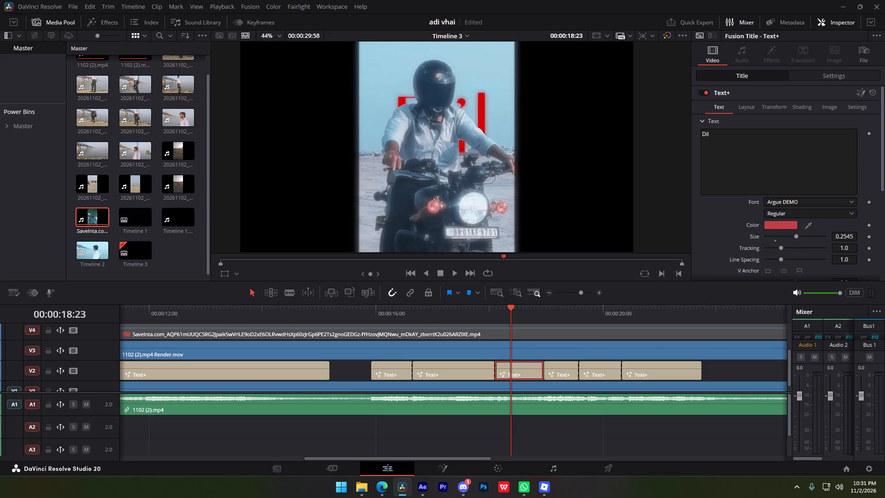
left_click_drag(844, 236, 858, 229)
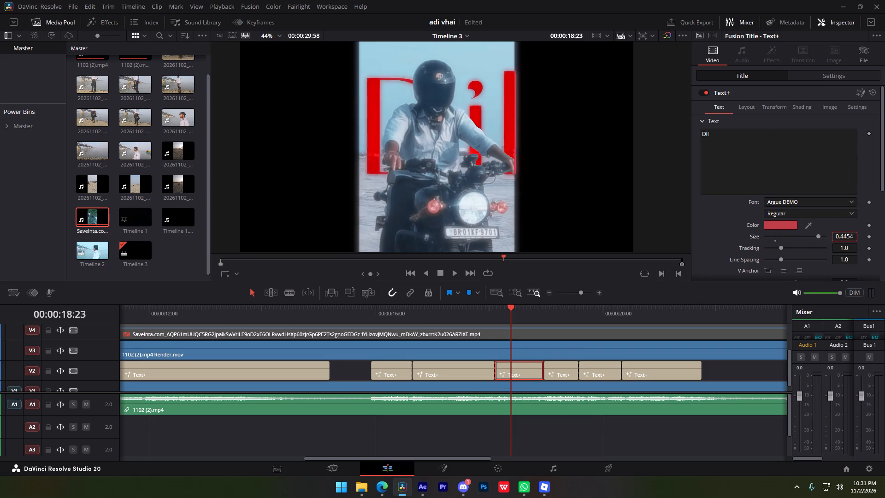
left_click_drag(858, 229, 800, 163)
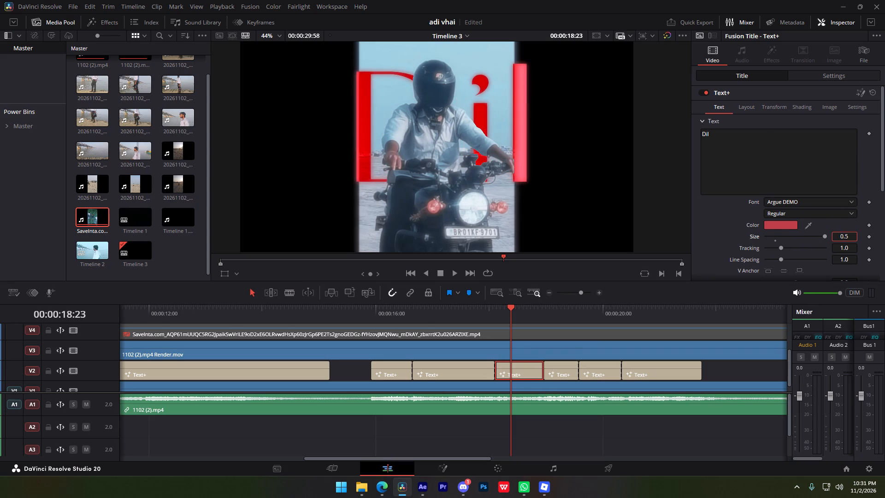
left_click_drag(800, 163, 539, 224)
left_click_drag(861, 236, 857, 236)
double_click(852, 231)
key("BackSpace")
key("Page_Down")
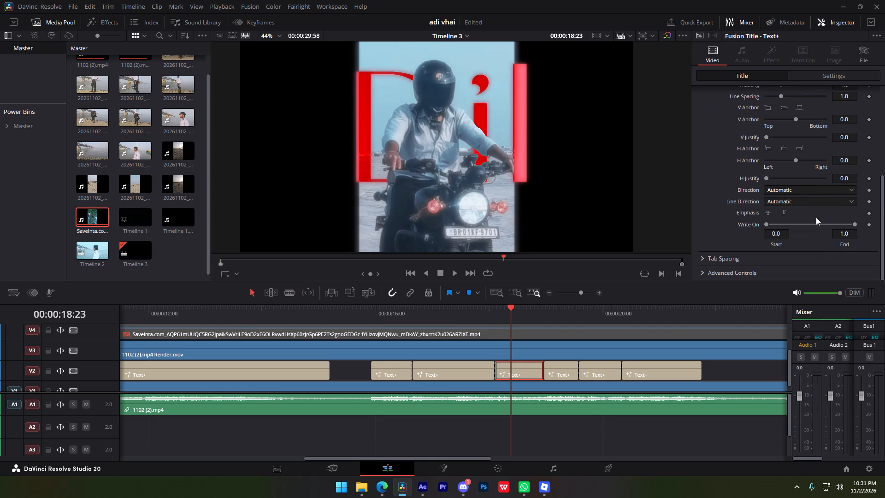
scroll(814, 186, "up", 2)
key("7")
left_click(714, 184)
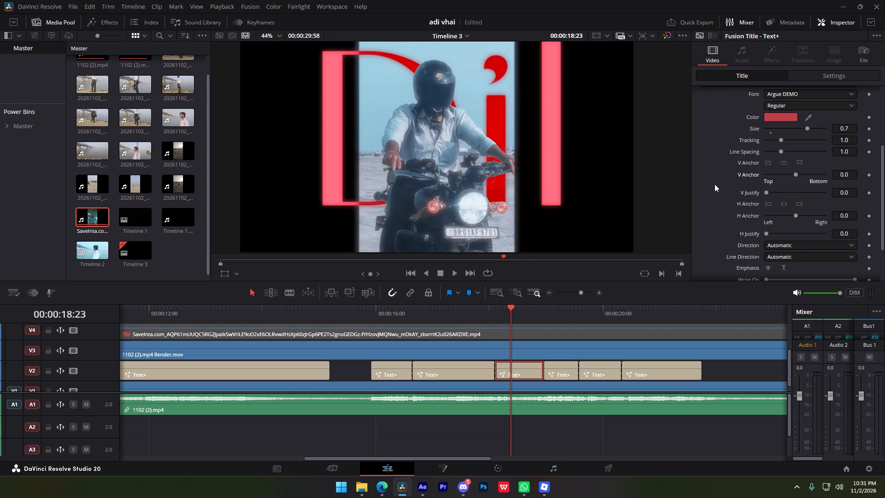
Lower the enlarged "Dil" title slightly by reducing its layout Center Y and deselect it.
scroll(781, 160, "up", 5)
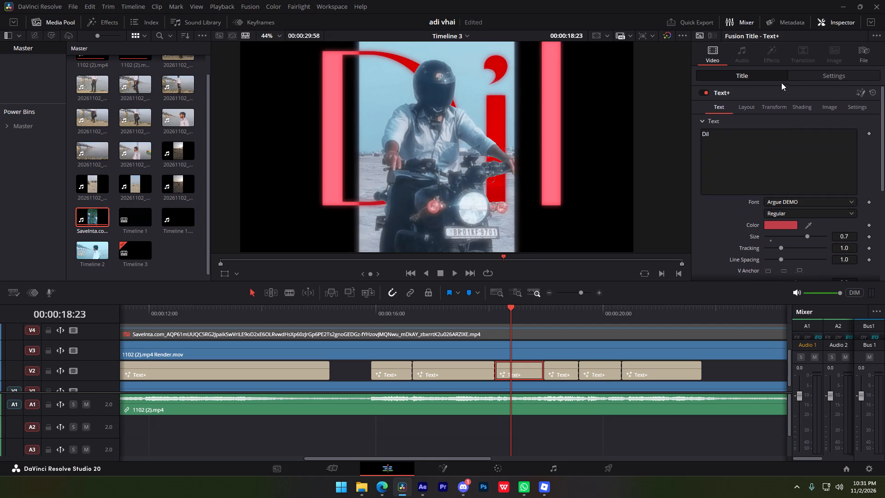
left_click(749, 112)
left_click_drag(845, 146, 816, 147)
left_click(577, 441)
key("space")
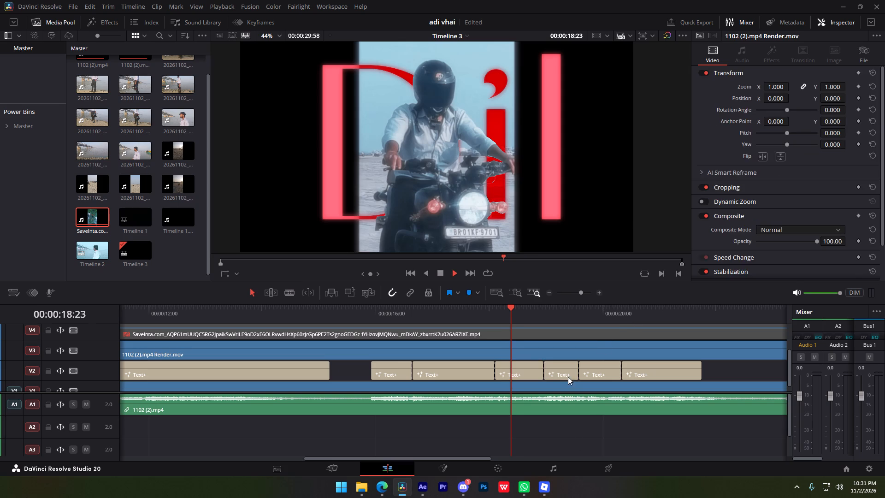
key("space")
Paste the copied Glow node after Template in the "Me" title's Fusion composition and return to the timeline.
left_click(564, 372)
key("f")
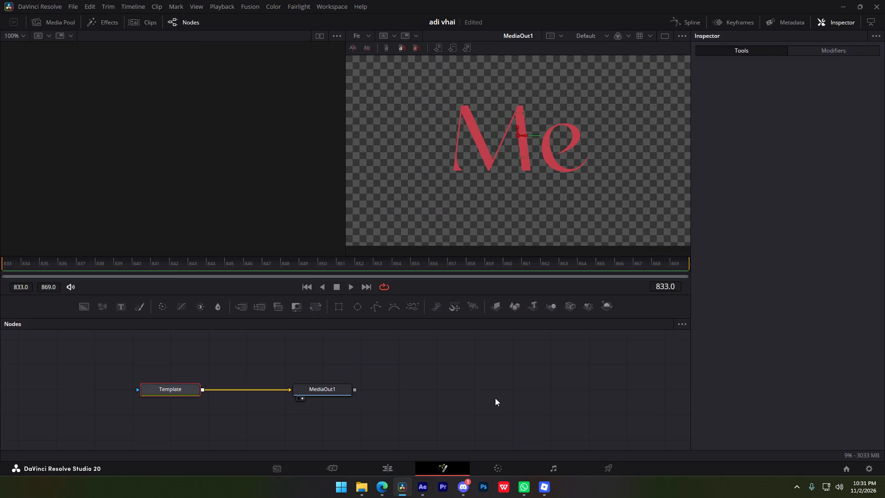
key("ctrl+v")
left_click(397, 467)
Move the "Me" title from track V2 up to V5 so it sits in front of the rider footage.
middle_click_drag(552, 411, 482, 411)
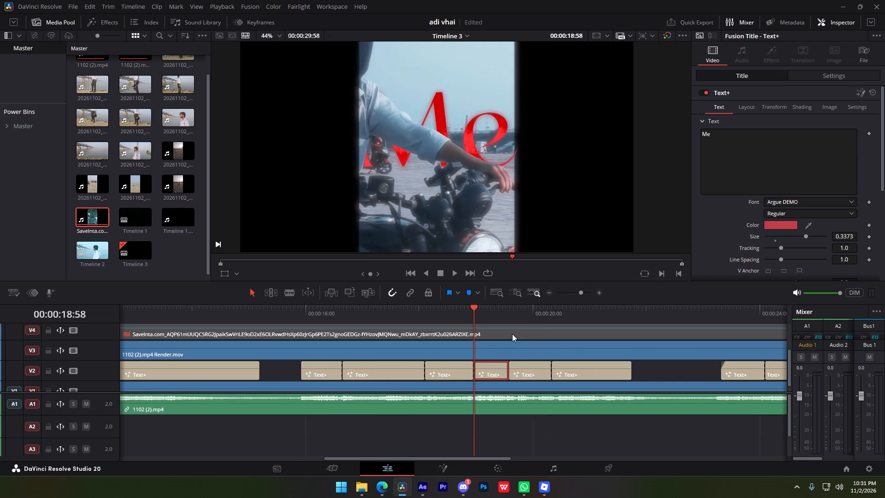
left_click(491, 326)
left_click(490, 319)
left_click(488, 370)
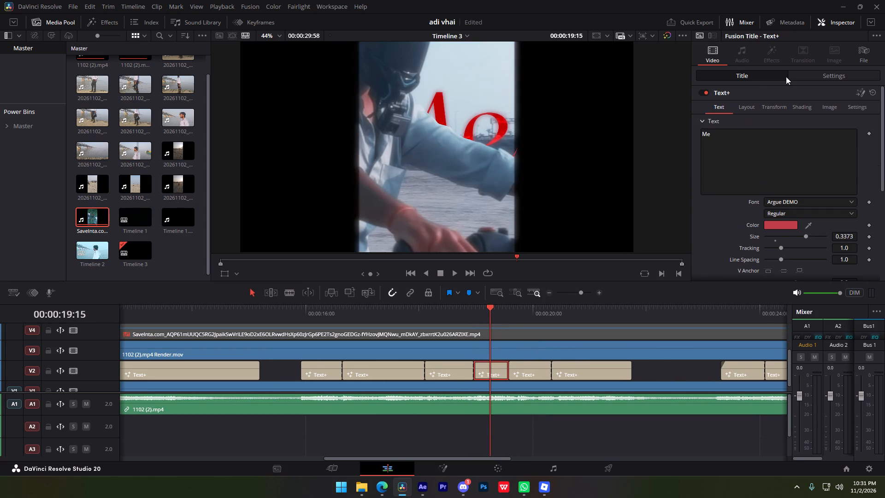
left_click_drag(493, 372, 489, 343)
Reduce the "Dil" title's text size to about 0.53 so it fits the vertical frame, and play it back.
left_click_drag(471, 312, 455, 318)
key("space")
key("space")
left_click_drag(463, 305, 451, 307)
scroll(470, 322, "down", 2)
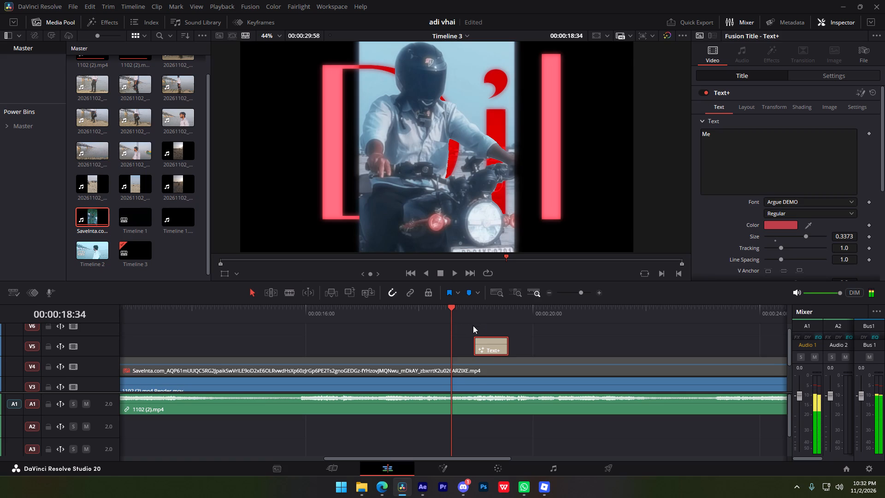
scroll(477, 370, "down", 3)
left_click(461, 361)
left_click(707, 107)
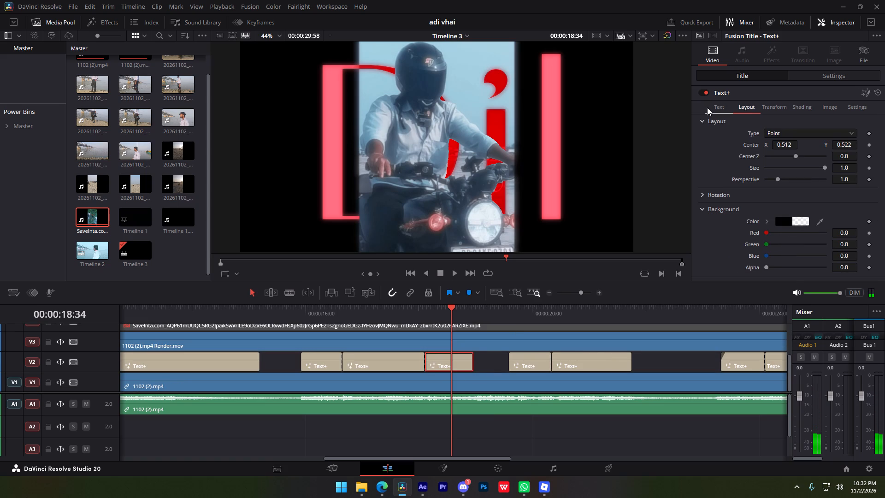
left_click_drag(853, 240, 561, 242)
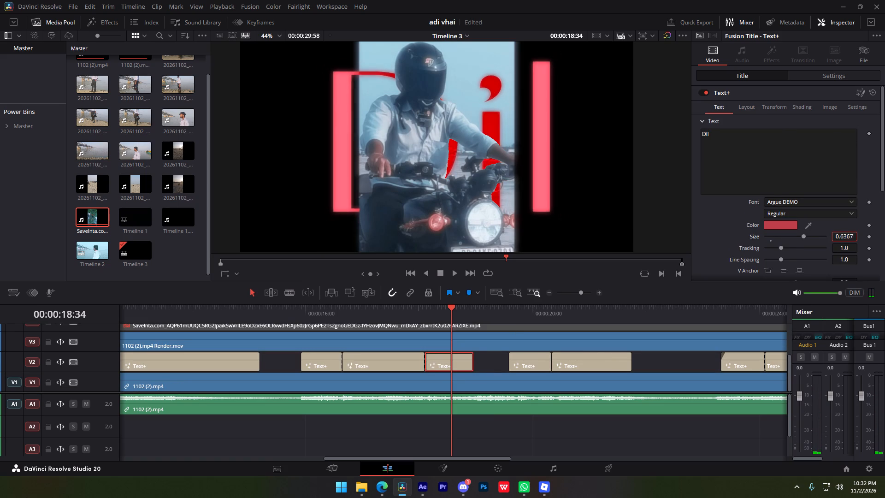
left_click_drag(561, 242, 373, 252)
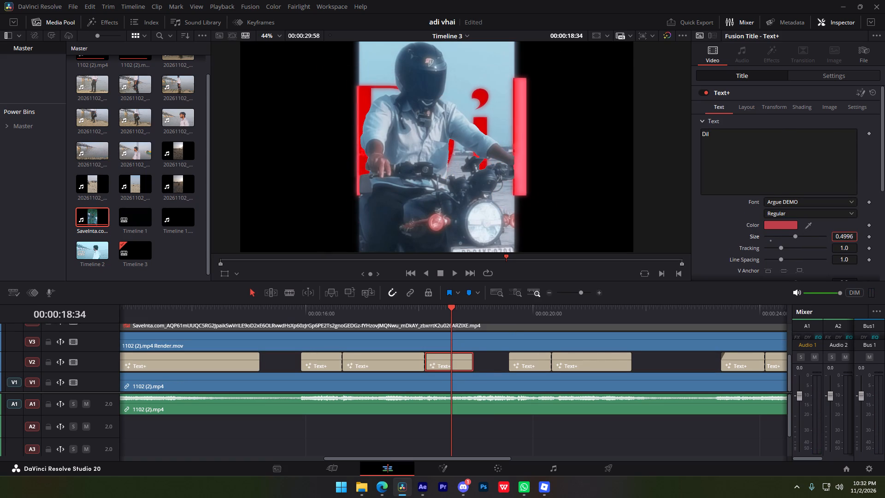
left_click_drag(373, 252, 507, 242)
key("space")
key("space")
Shrink the "Me" title on V5 to a text size of about 0.223 and play it back.
scroll(498, 370, "up", 3)
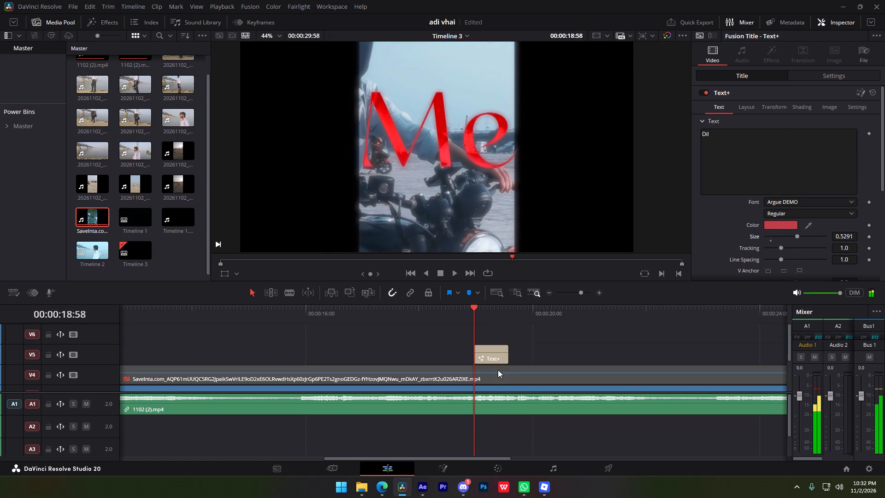
left_click(487, 353)
left_click_drag(851, 237, 768, 254)
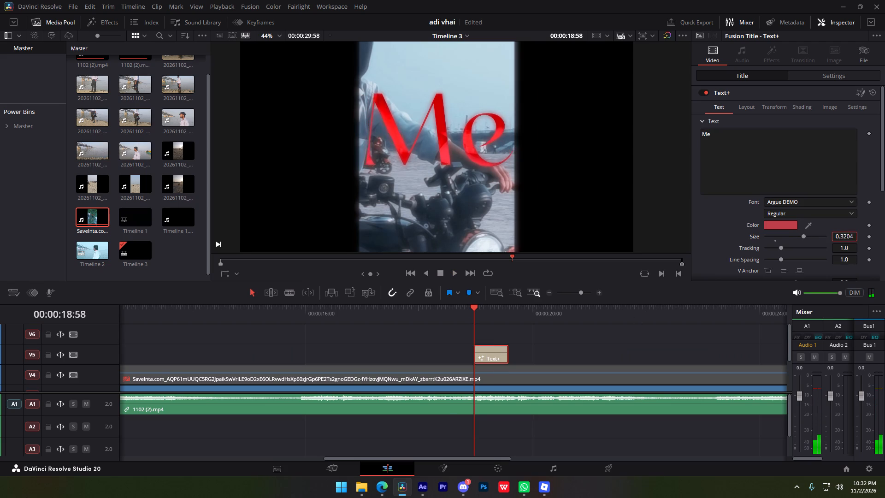
left_click_drag(768, 254, 324, 398)
key("space")
key("space")
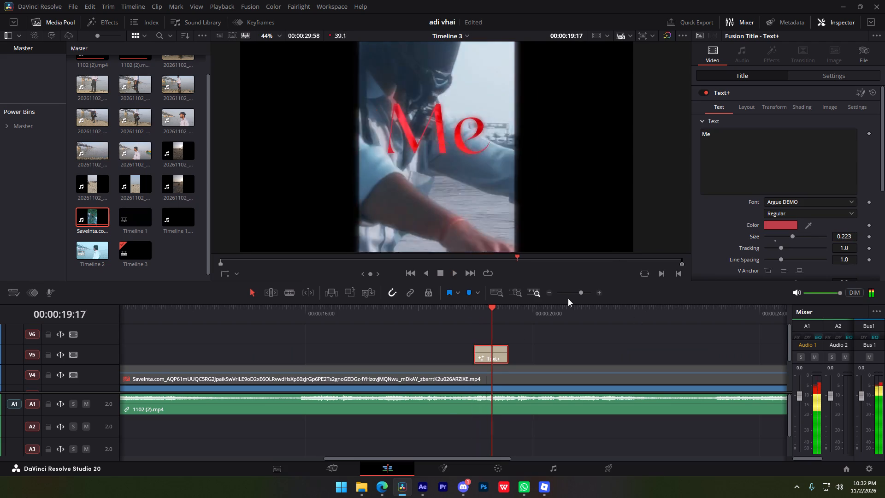
Paste the copied Glow node into the "Bass" title's Fusion composition and return to the timeline.
scroll(519, 358, "down", 3)
key("space")
key("space")
left_click(525, 359)
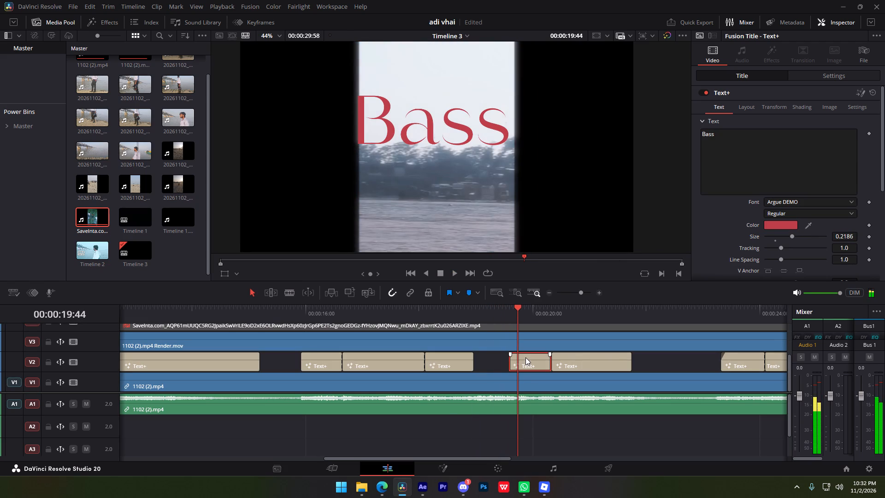
key("f")
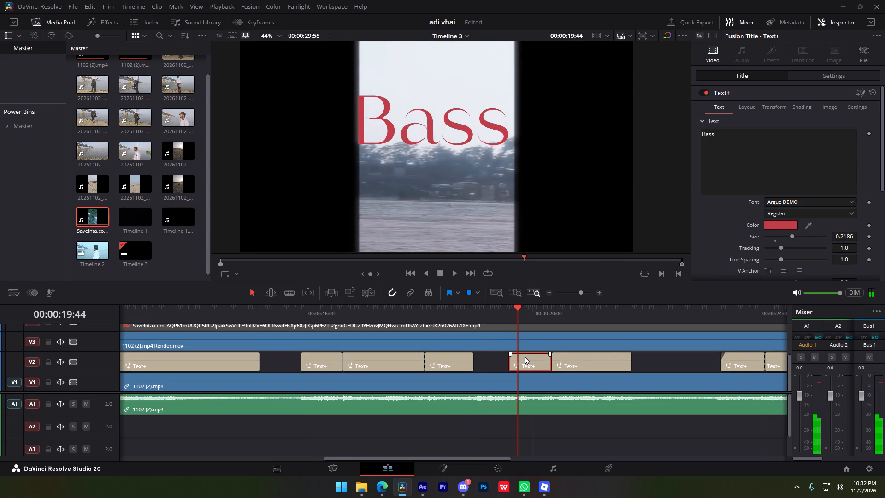
key("ctrl+v")
left_click(404, 470)
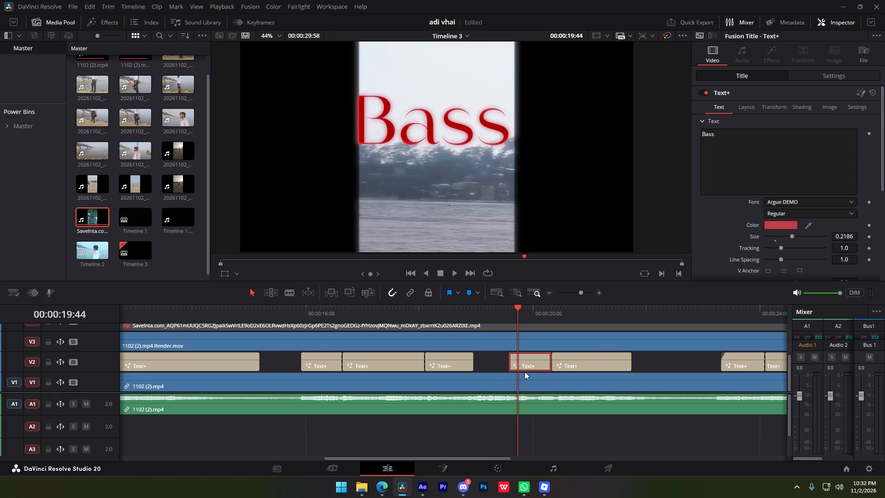
Reposition the "Bass" title with layout Center X 0.5 and Center Y 0.524, and play it back.
scroll(571, 378, "up", 3)
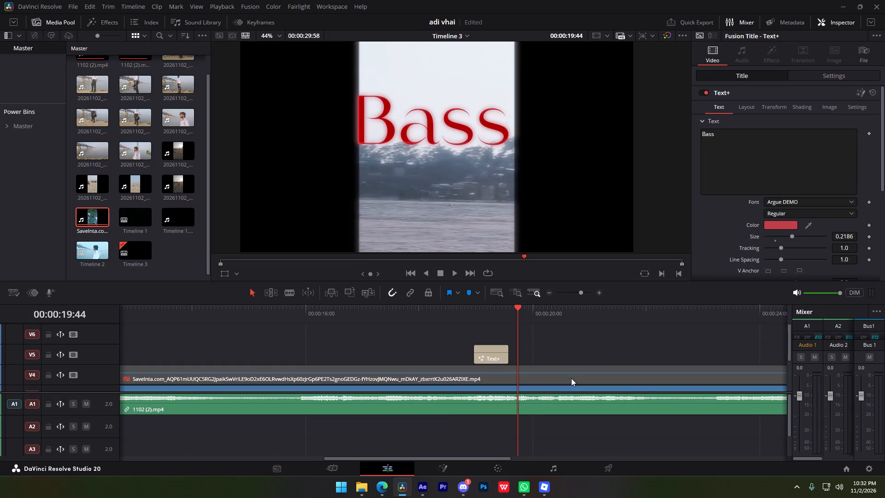
scroll(571, 378, "down", 3)
left_click_drag(512, 323, 521, 333)
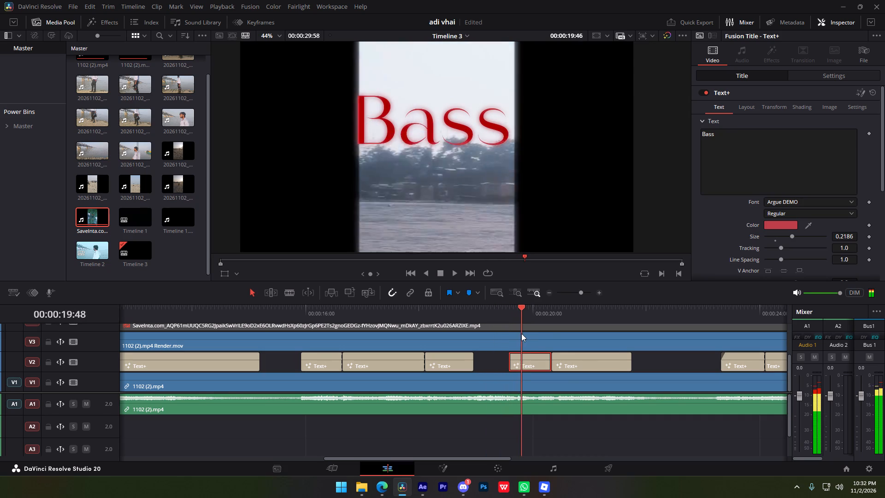
left_click_drag(521, 333, 525, 334)
left_click(746, 110)
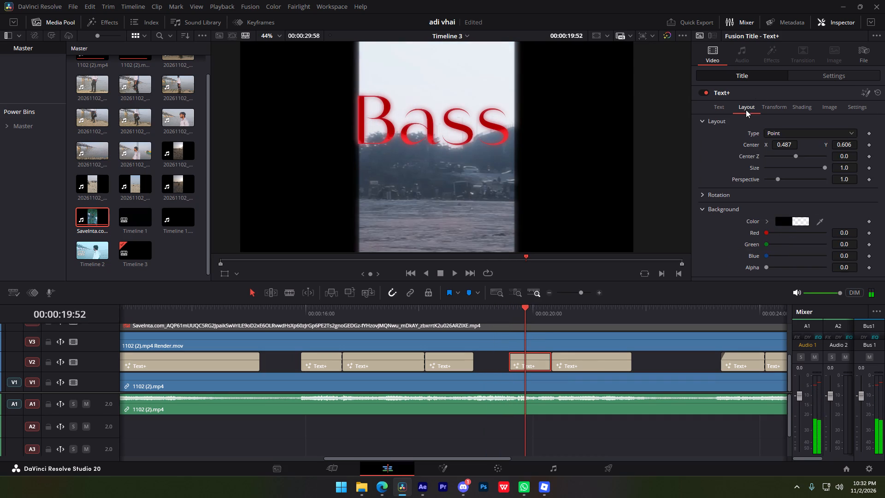
left_click_drag(775, 143, 781, 142)
double_click(837, 145)
key("super+v")
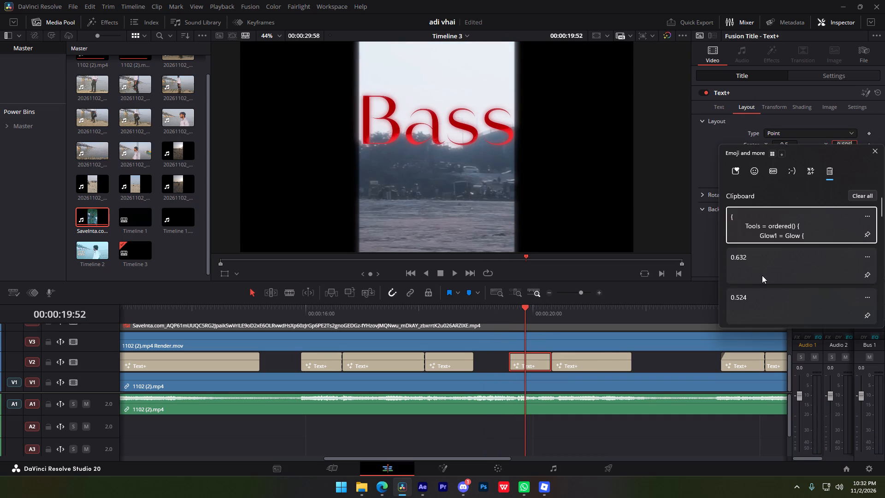
left_click(755, 298)
key("ctrl+v")
left_click(736, 148)
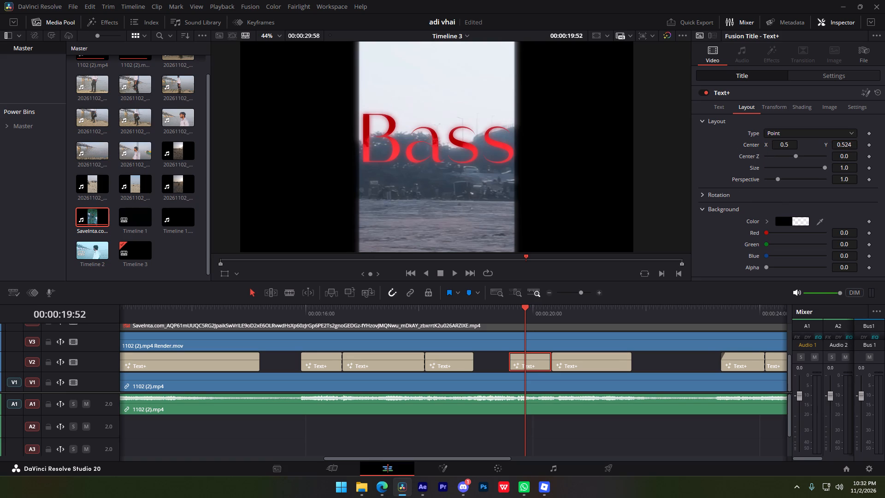
double_click(777, 147)
key("super+v")
left_click(699, 221)
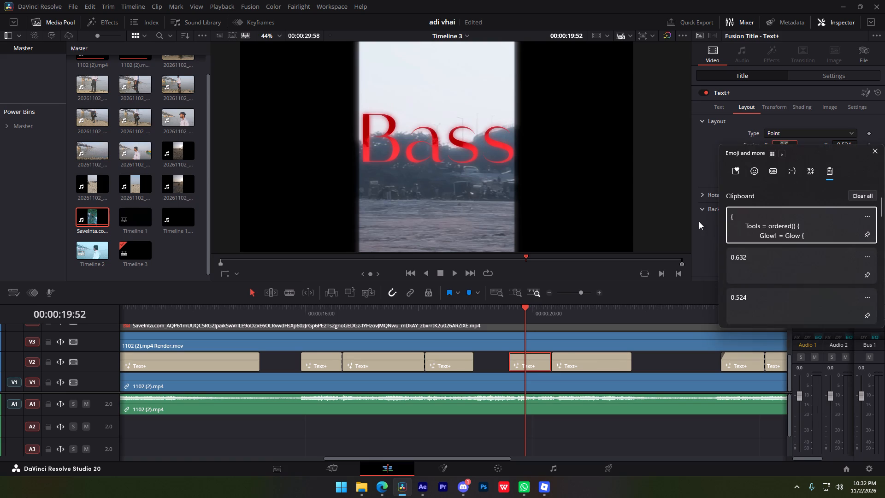
left_click_drag(525, 307, 517, 310)
key("space")
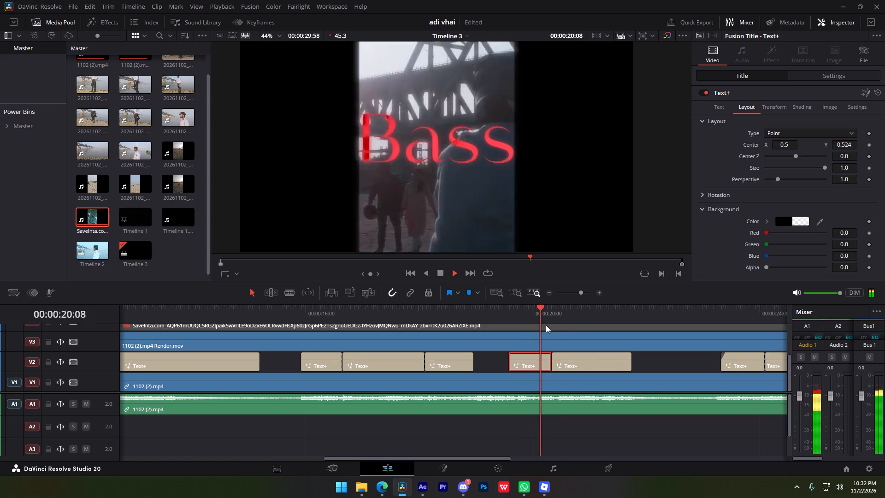
key("space")
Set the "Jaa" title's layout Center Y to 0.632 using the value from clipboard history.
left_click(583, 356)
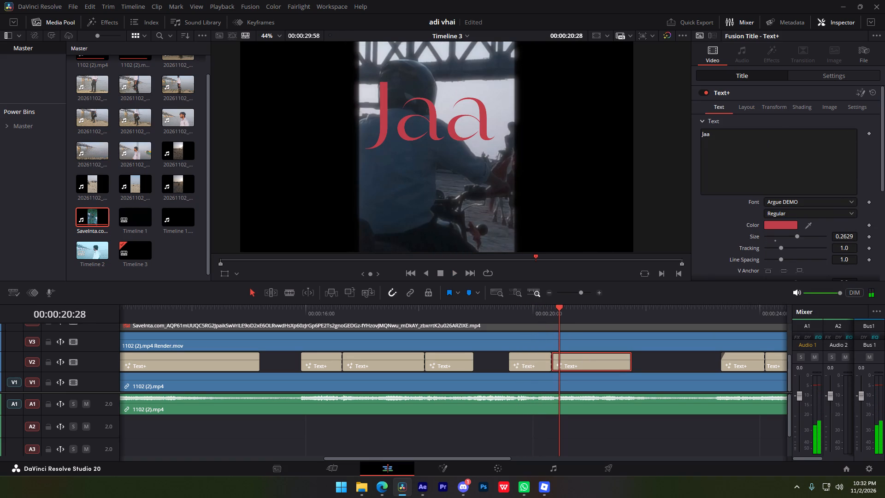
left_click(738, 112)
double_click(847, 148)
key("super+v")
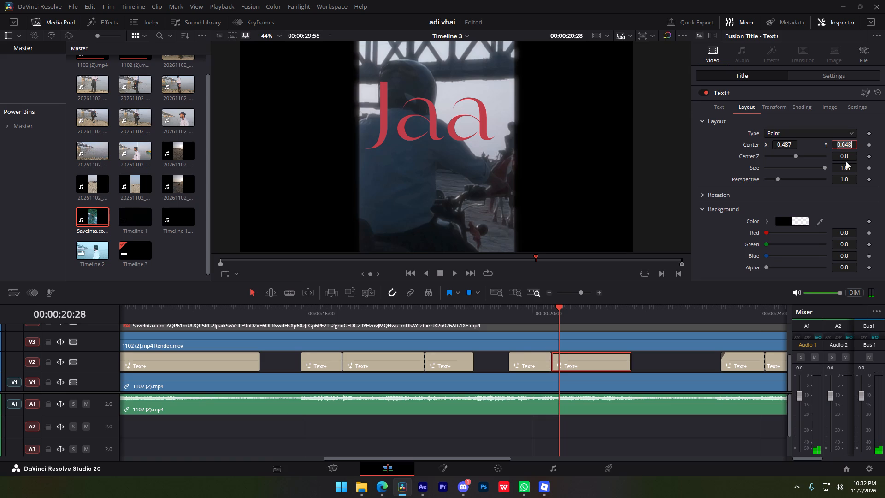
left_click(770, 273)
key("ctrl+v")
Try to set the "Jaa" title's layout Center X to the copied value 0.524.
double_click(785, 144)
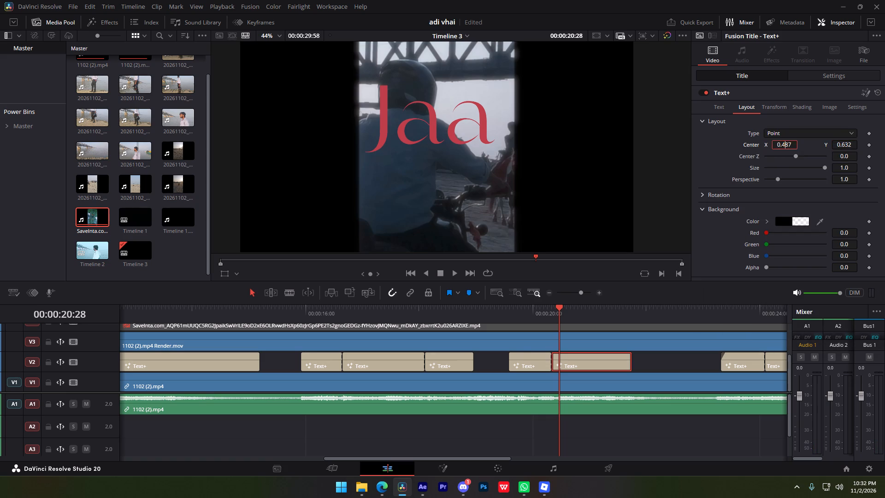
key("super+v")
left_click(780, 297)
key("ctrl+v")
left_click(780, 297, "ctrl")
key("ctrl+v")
Set the "Jaa" title's layout Center Y to 0.524, leaving Center X as it is.
double_click(840, 142)
key("super+v")
left_click(785, 298)
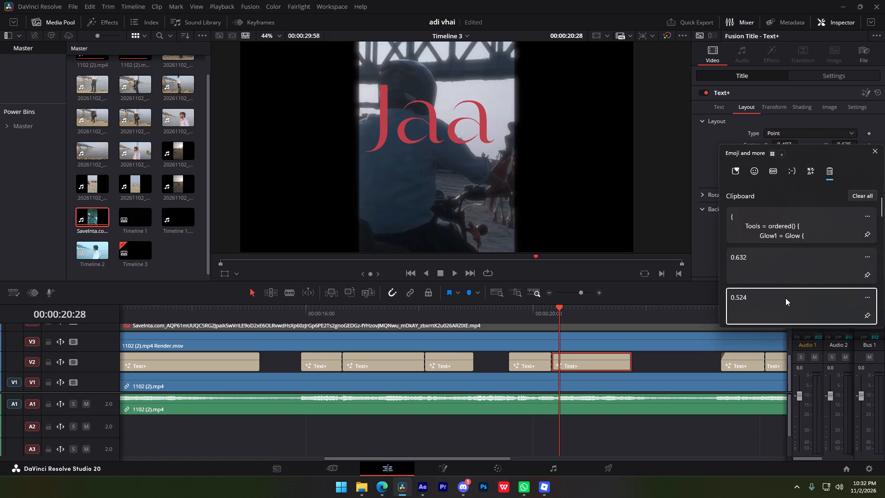
key("ctrl+v")
double_click(840, 147)
key("super+v")
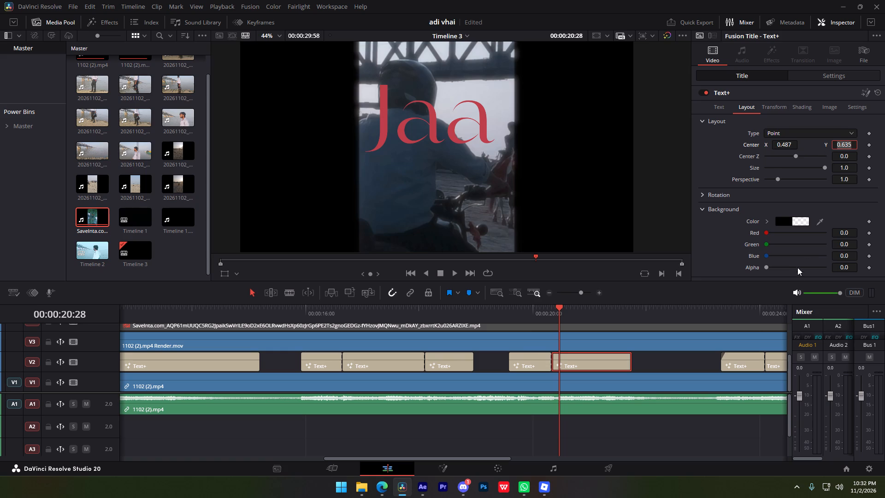
left_click(767, 312)
key("ctrl+v")
double_click(794, 142)
key("super+v")
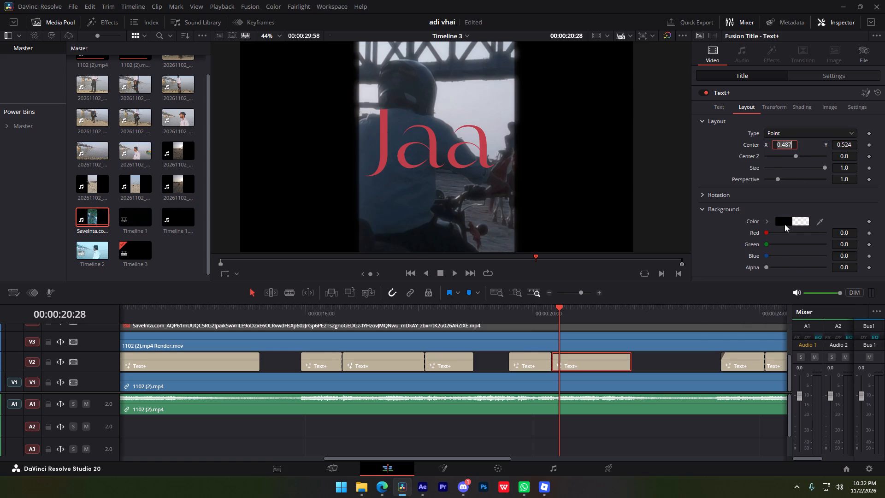
left_click(672, 221)
Paste the copied Glow node after Template in the "Jaa" title's Fusion composition and return to the timeline.
left_click(600, 356)
key("f")
key("ctrl+v")
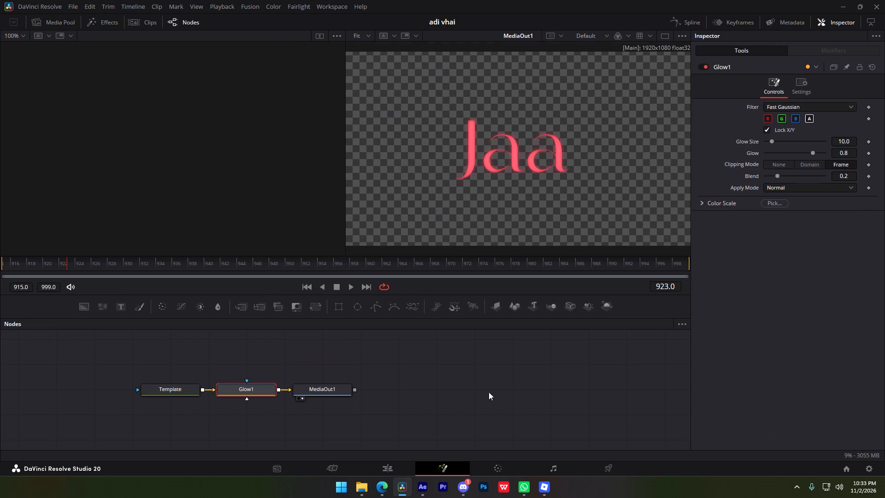
left_click(395, 466)
Paste the copied Glow node into the Fusion composition of the "Mere" title near 00:00:23:47 and return to the timeline.
middle_click_drag(548, 393, 438, 409)
scroll(438, 409, "up", 1)
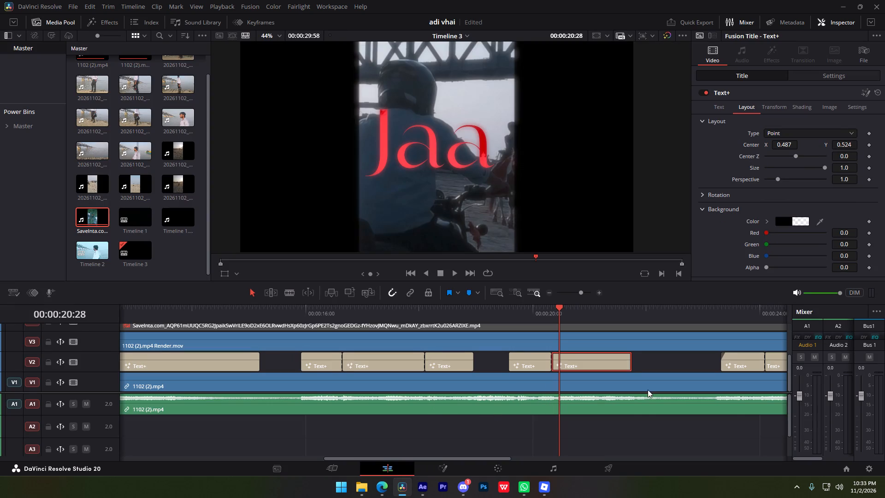
middle_click_drag(638, 378, 519, 396)
left_click(632, 319)
left_click(628, 369)
left_click(618, 378)
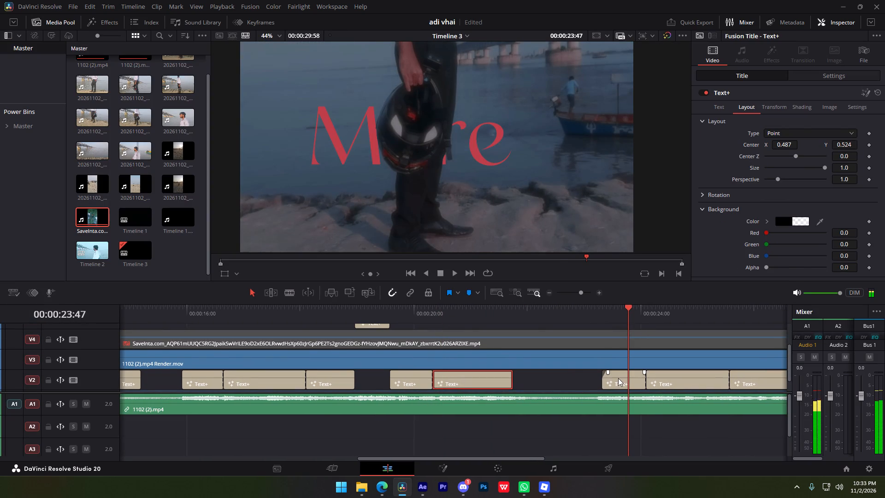
key("f")
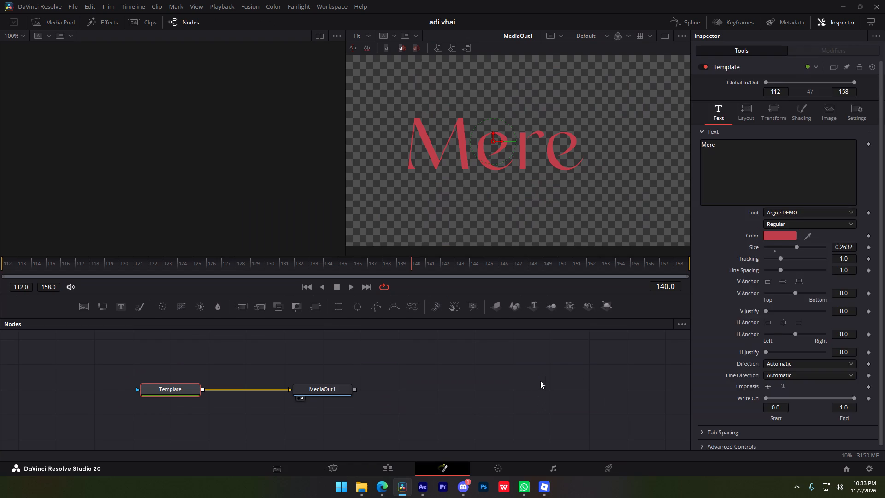
key("ctrl+v")
left_click(393, 468)
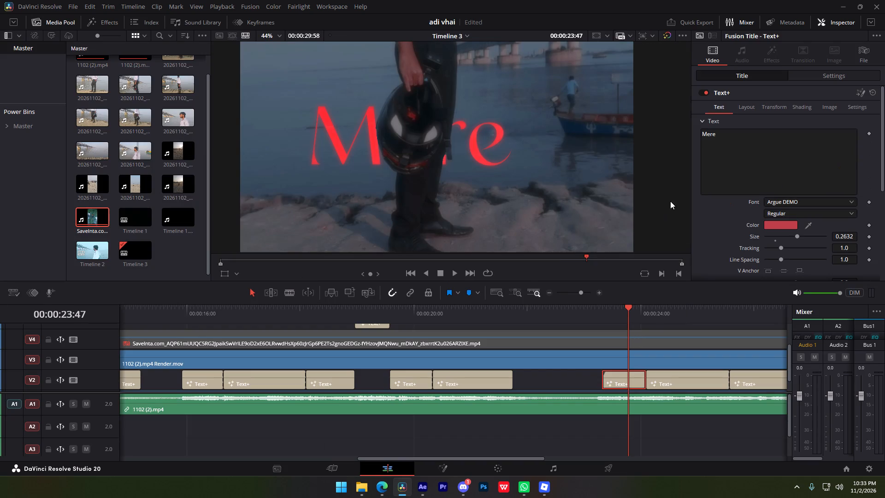
Reposition this "Mere" title by setting its layout Center Y to 0.524 and Center X to 0.632.
left_click(745, 113)
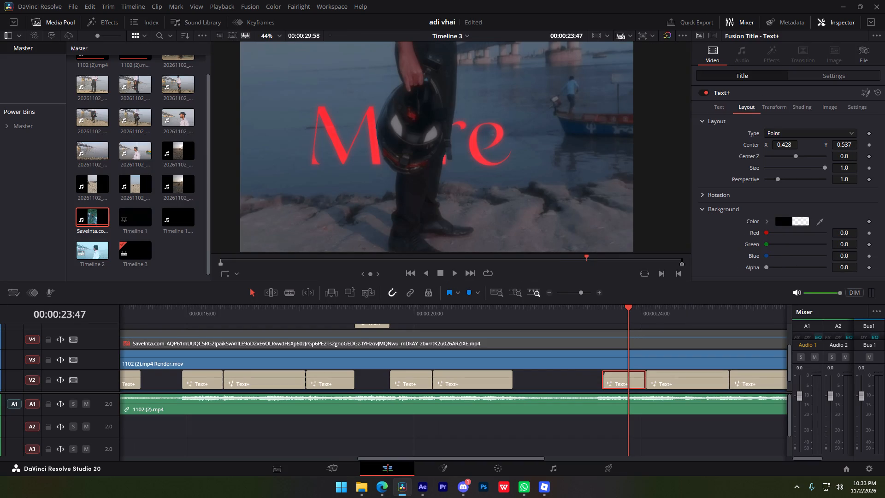
double_click(841, 144)
key("super+v")
left_click(776, 296)
key("ctrl+v")
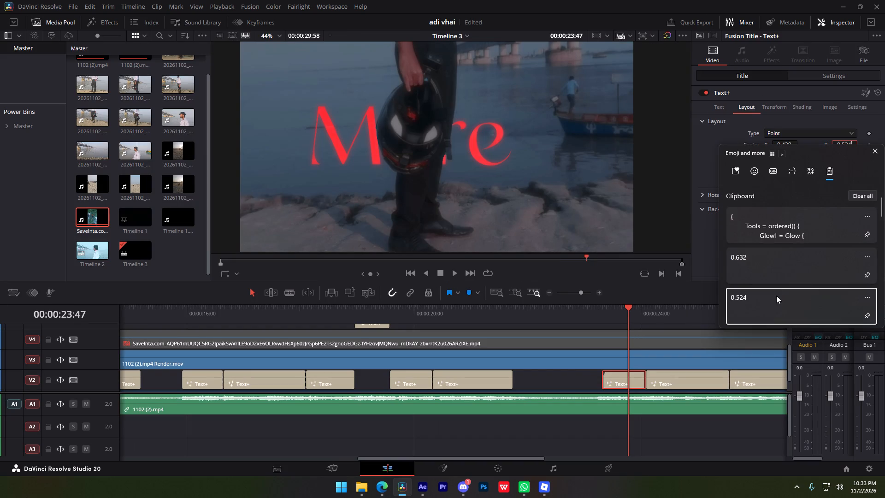
left_click(737, 149)
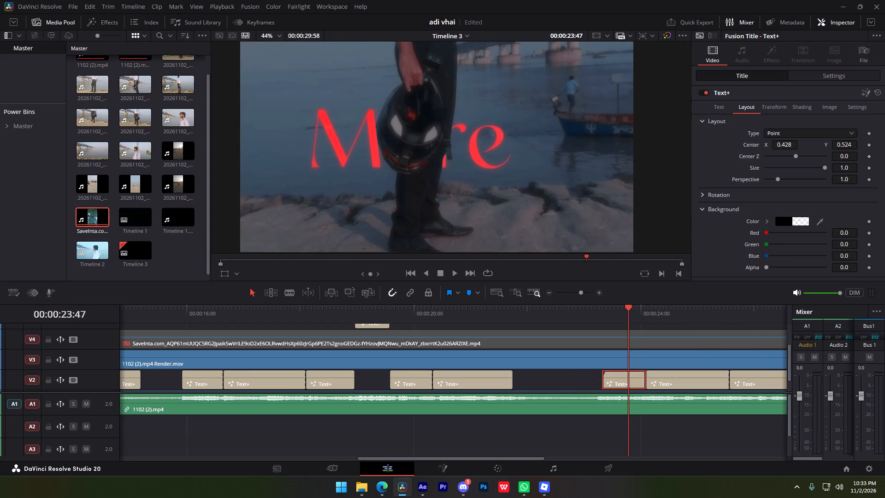
double_click(789, 142)
key("super+v")
left_click(768, 261)
key("ctrl+v")
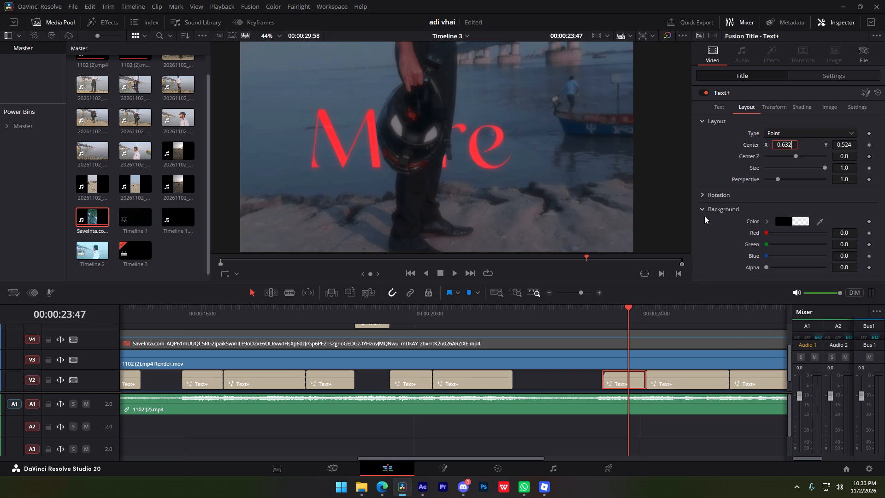
Reposition the "Mere" title by setting its layout Center X to 0.477 and Center Y to 0.547.
left_click(704, 216)
left_click_drag(783, 147, 709, 142)
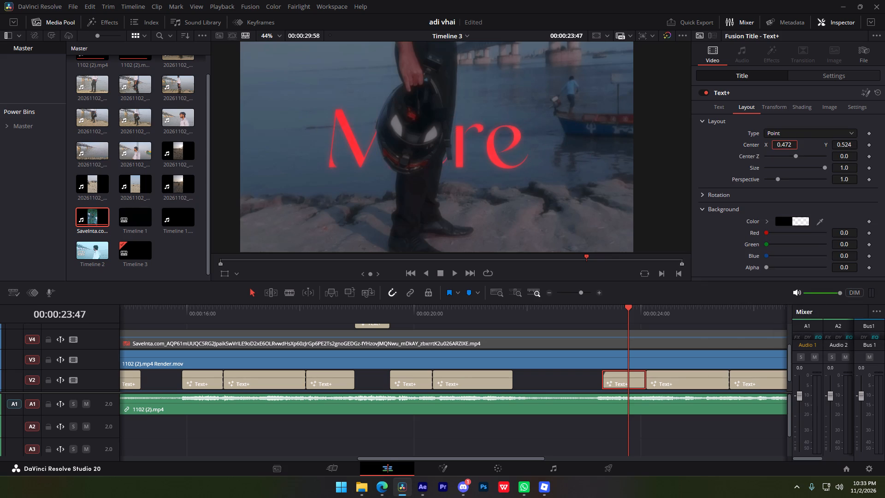
left_click_drag(709, 142, 711, 141)
left_click_drag(850, 146, 852, 145)
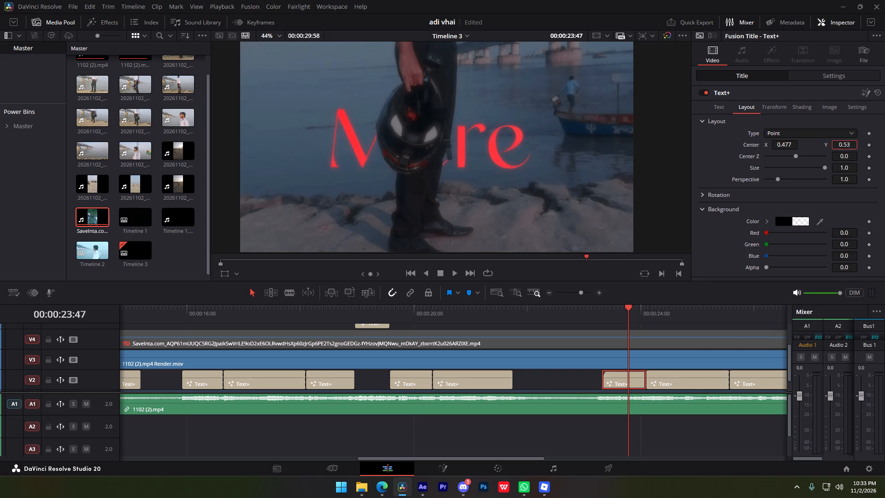
left_click_drag(852, 145, 860, 142)
Paste the copied Glow node after Template in the "Ashiq" title's Fusion composition near 00:00:24:37 and return to the timeline.
middle_click_drag(677, 366, 568, 359)
left_click(567, 313)
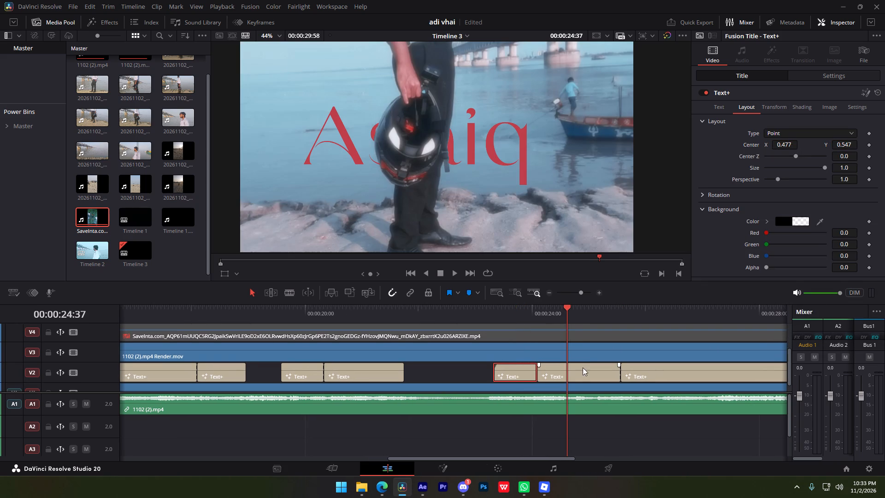
left_click(583, 373)
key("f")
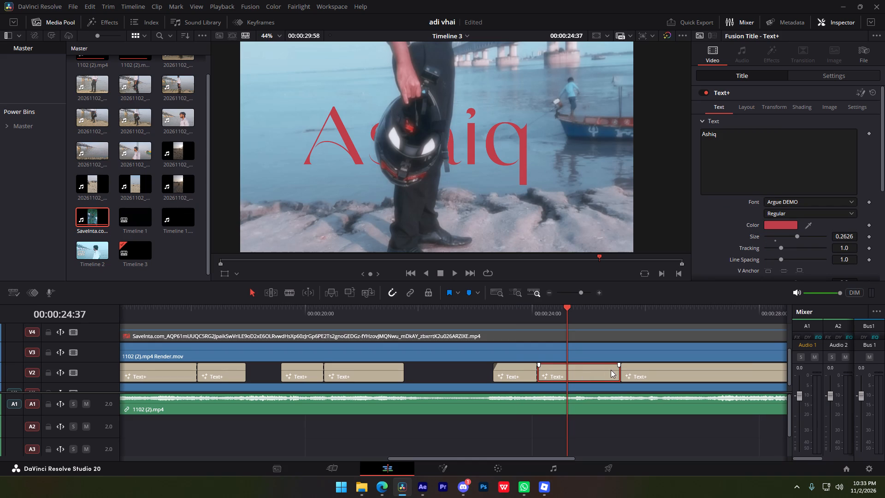
key("ctrl+v")
left_click(390, 464)
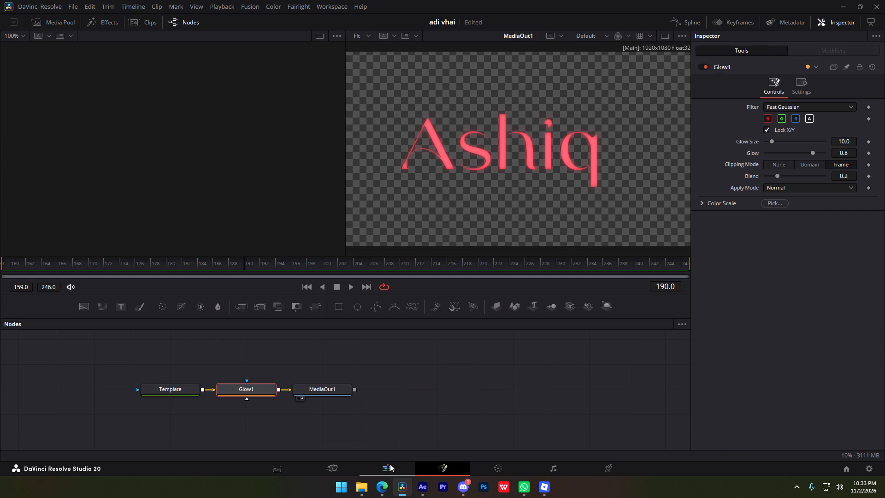
Paste the copied Glow node after Template in the "Awara" title's Fusion composition near 00:00:26:02 and return to the timeline.
middle_click_drag(602, 346, 551, 349)
left_click_drag(581, 308, 596, 309)
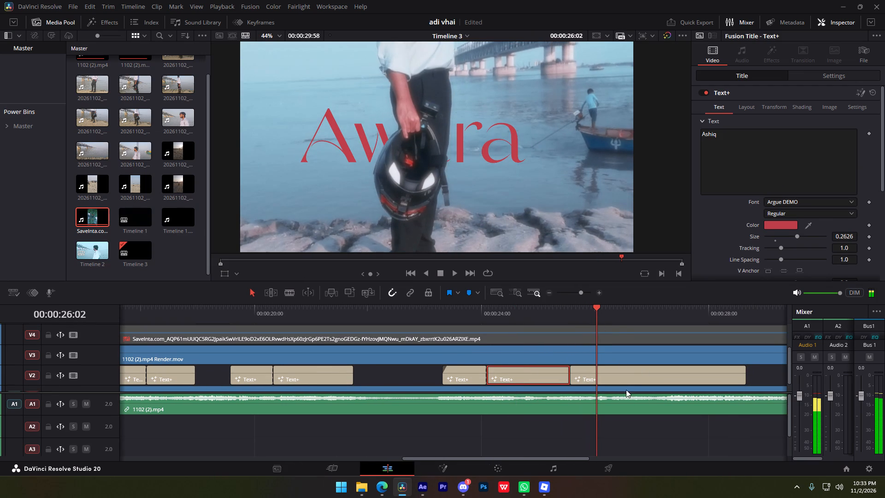
left_click(624, 382)
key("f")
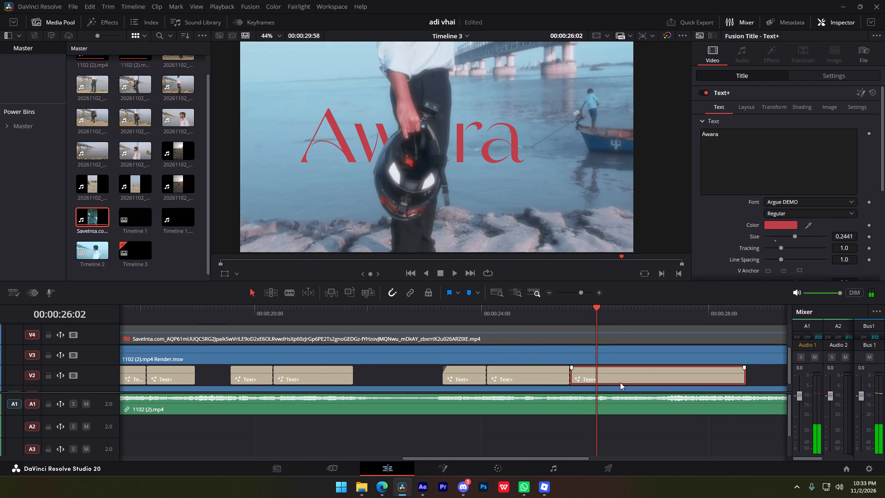
key("ctrl+v")
left_click(389, 466)
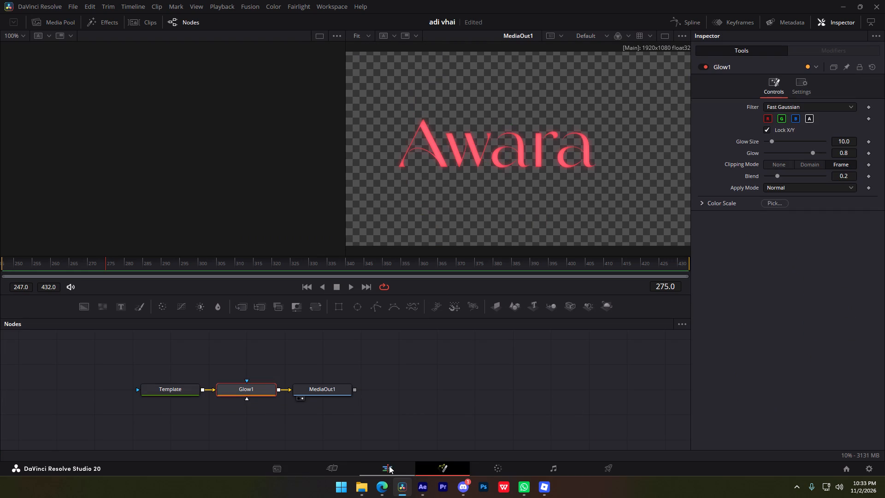
Check the end of the edit, then play back the opening of the timeline briefly from the start.
middle_click_drag(562, 371, 422, 374)
scroll(590, 356, "down", 2, "alt")
left_click(485, 325)
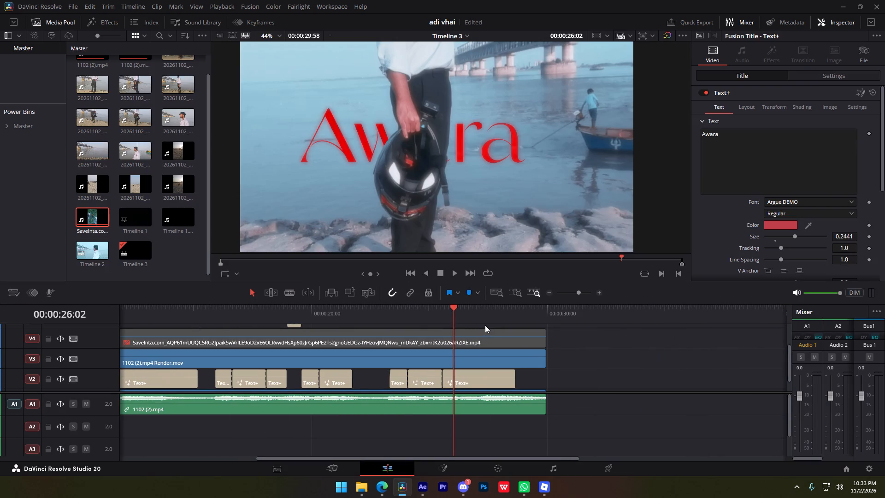
left_click_drag(484, 318, 539, 321)
scroll(546, 326, "down", 6, "alt")
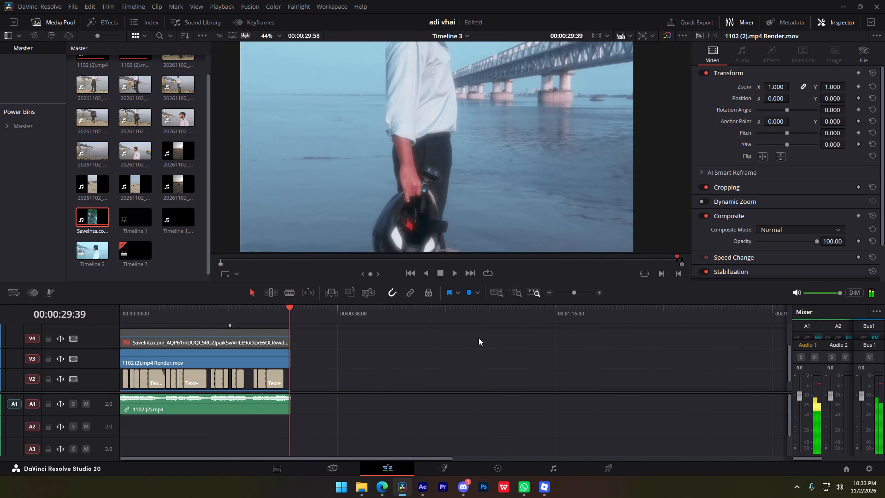
left_click_drag(270, 318, 49, 329)
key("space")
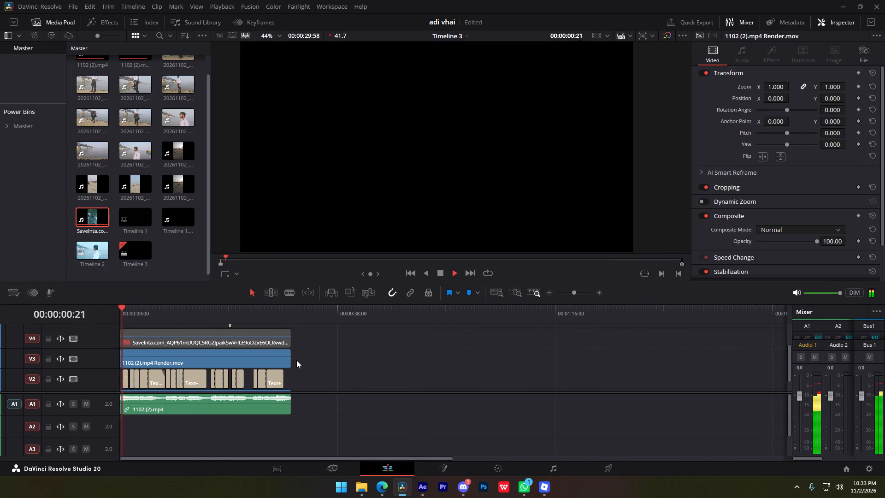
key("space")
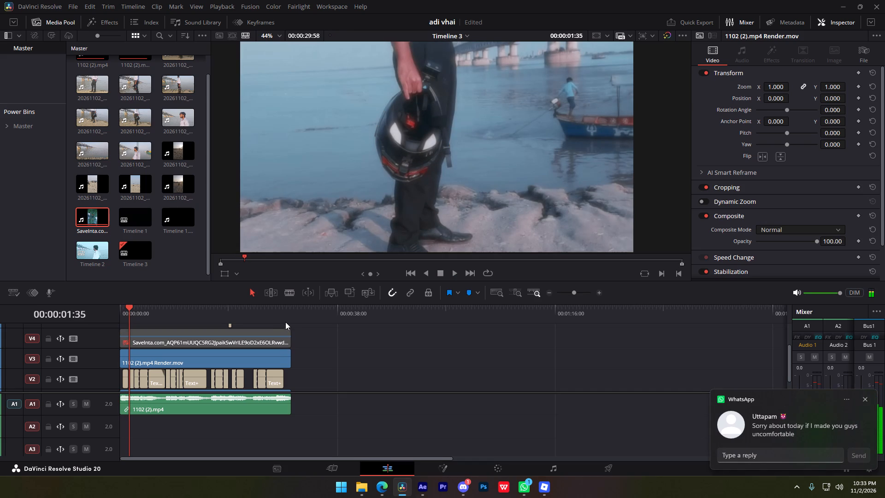
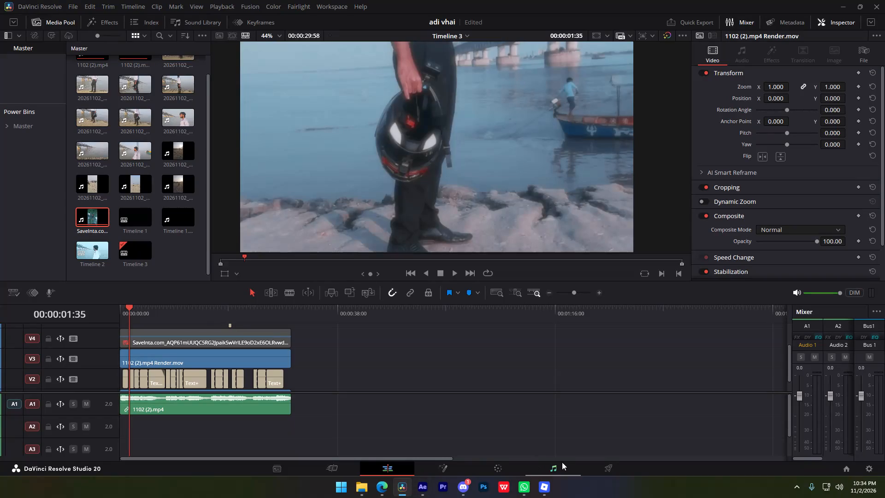
Check the upper video tracks of Timeline 3 on the edit timeline before exporting.
left_click(594, 467)
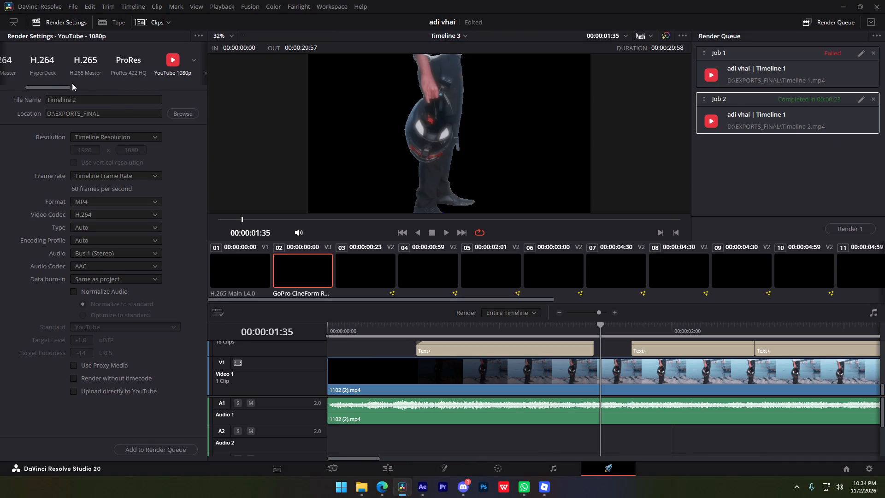
left_click(381, 467)
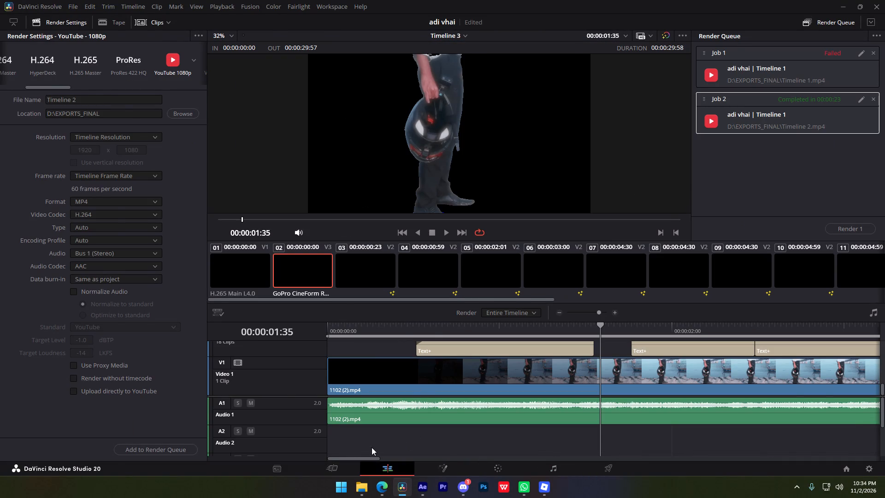
scroll(280, 361, "up", 3)
scroll(279, 359, "down", 4)
scroll(291, 368, "up", 2)
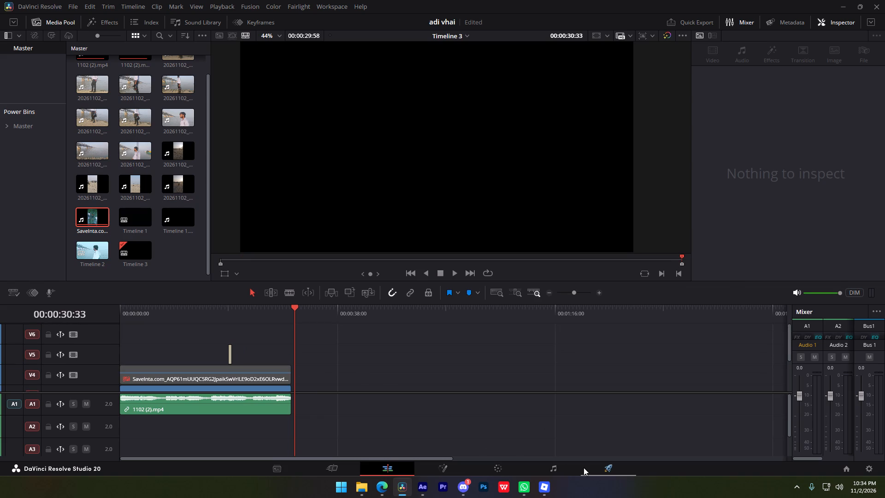
Name the Timeline 3 export "Adii vii" and add it to the render queue with the YouTube 1080p settings.
left_click(584, 468)
left_click_drag(82, 101, 0, 113)
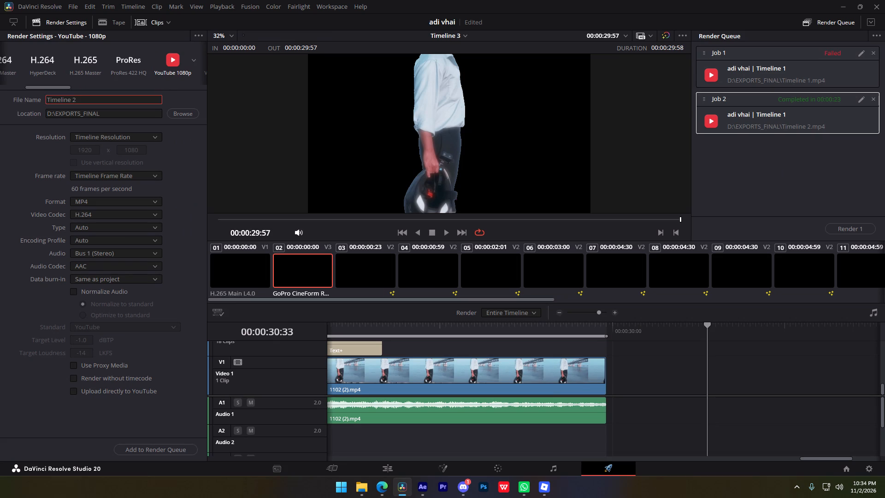
key("ctrl+a")
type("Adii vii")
left_click(138, 445)
Start rendering the queued "Adii vii" job.
left_click(818, 232)
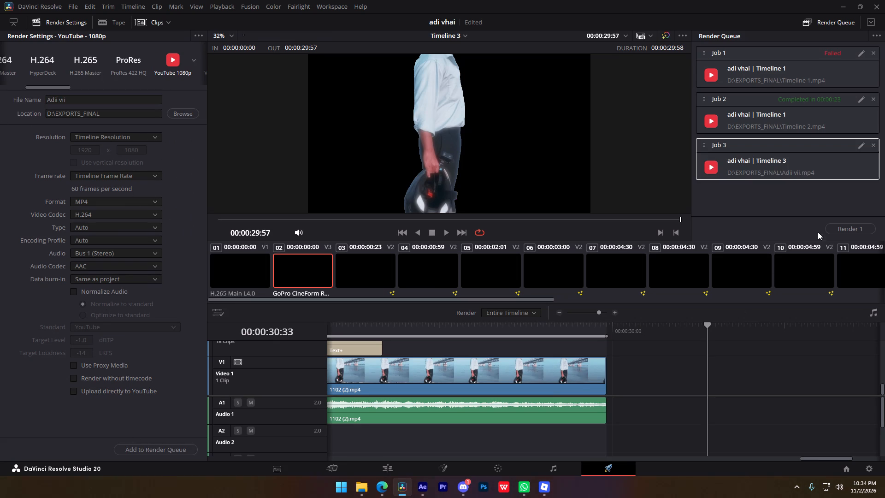
left_click(827, 232)
Search Windows for "top" and open the best match.
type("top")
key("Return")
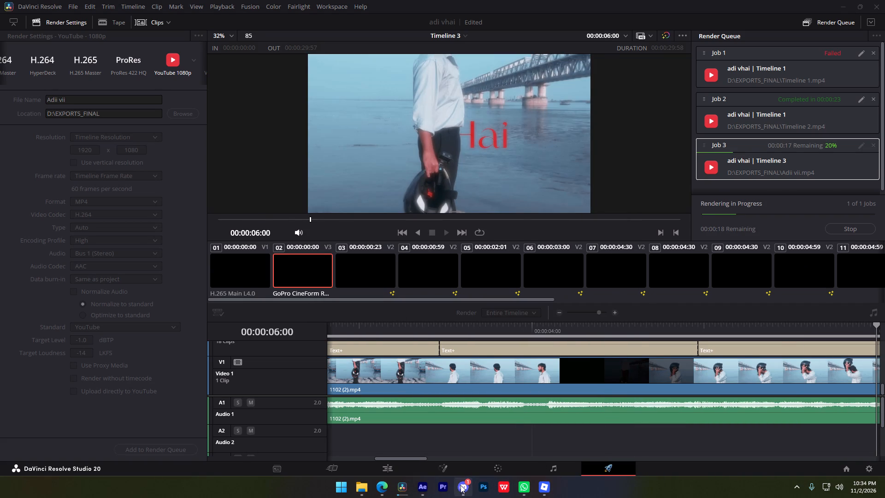
Switch to the Roblox game and back away through Birch Grove while using the blower against the approaching Biter.
left_click(552, 486)
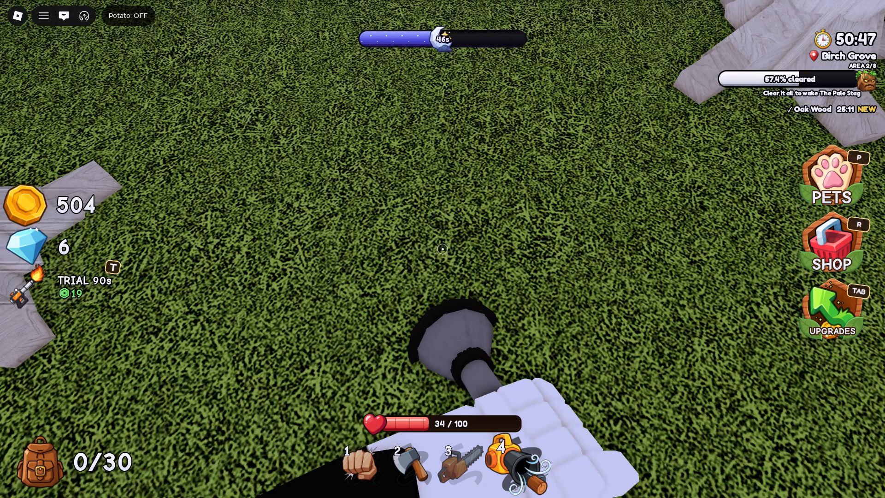
key("w")
left_click(442, 249)
key("s")
key("s")
key("s")
key("s")
key("s")
key("s")
key("s")
key("s")
key("s")
key("s")
key("s")
key("s")
key("s")
key("s")
key("s")
key("s")
key("s")
key("s")
key("s")
key("s")
left_click(442, 249)
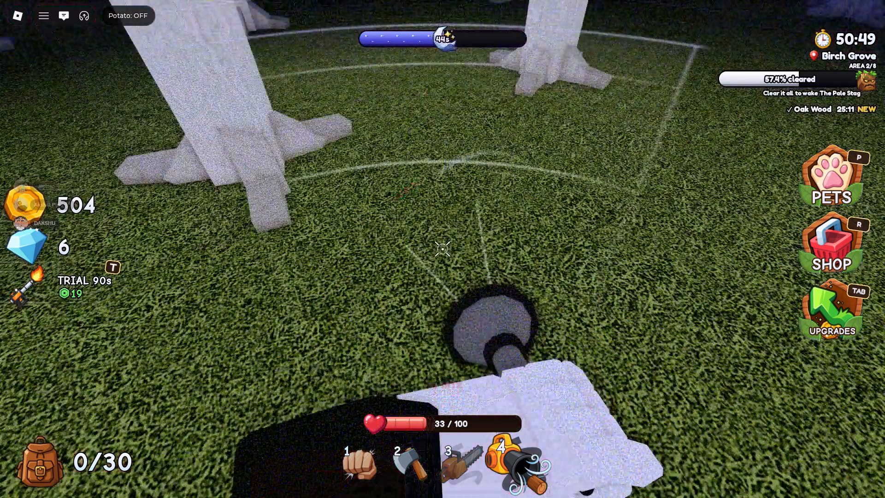
left_click(442, 249)
key("s")
key("s")
key("s")
key("s")
key("s")
key("s")
key("s")
key("s")
key("s")
key("s")
key("s")
key("s")
key("s")
key("s")
key("s")
key("s")
key("s")
key("s")
key("s")
key("s")
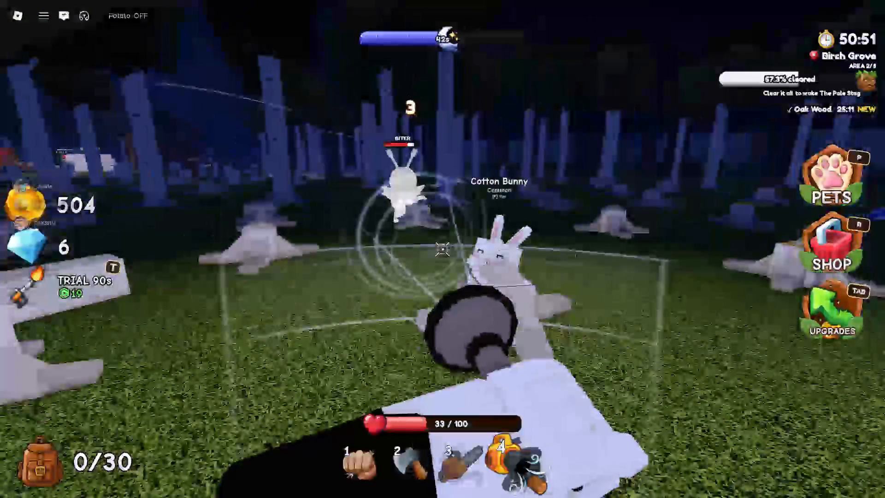
Close in on the Biters beside the Cotton Bunny, attacking with the blower and retreating to keep distance.
key("w")
key("w")
key("w")
key("w")
key("w")
key("w")
key("w")
key("w")
key("w")
key("w")
key("w")
key("w")
key("w")
key("w")
key("w")
key("w")
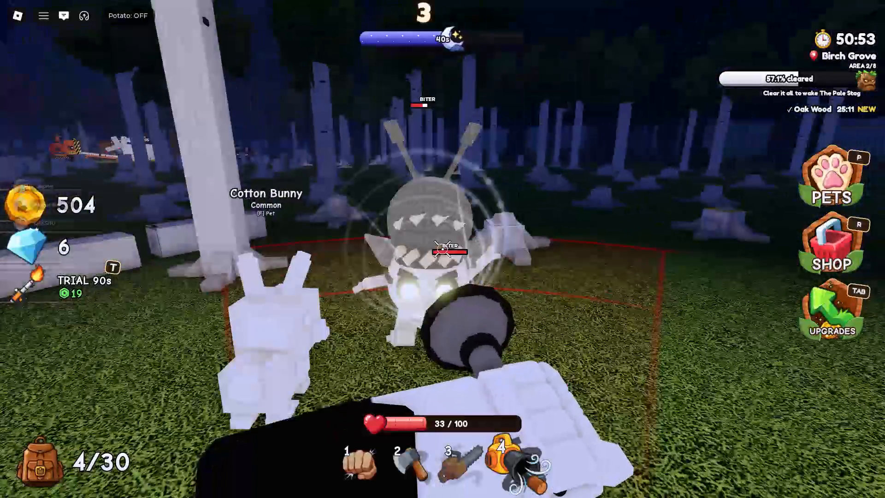
key("s")
key("s")
key("s")
key("s")
key("s")
key("s")
key("s")
key("s")
key("s")
key("s")
key("s")
key("s")
key("s")
key("s")
key("s")
key("s")
key("s")
key("s")
key("s")
key("s")
left_click(442, 249)
key("w")
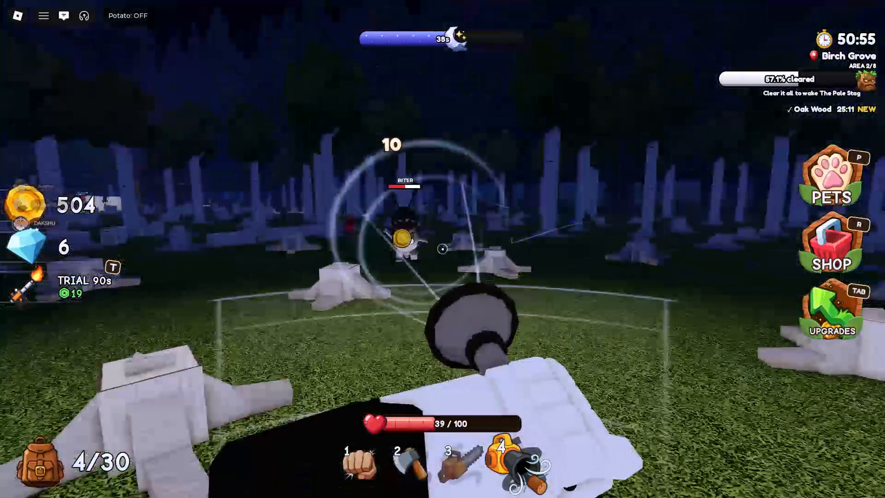
key("s")
type("ws")
Walk the character out of the Birch Grove clearing and into the wooden cabin.
key("w")
key("w")
key("w")
key("w")
key("w")
key("w")
key("w")
key("w")
key("w")
key("w")
key("w")
key("w")
key("w")
key("w")
key("w")
key("w")
key("w")
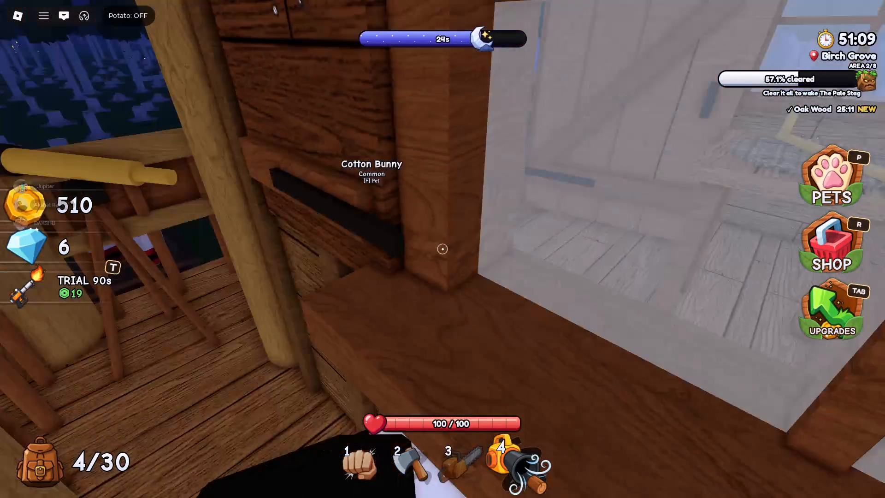
key("w")
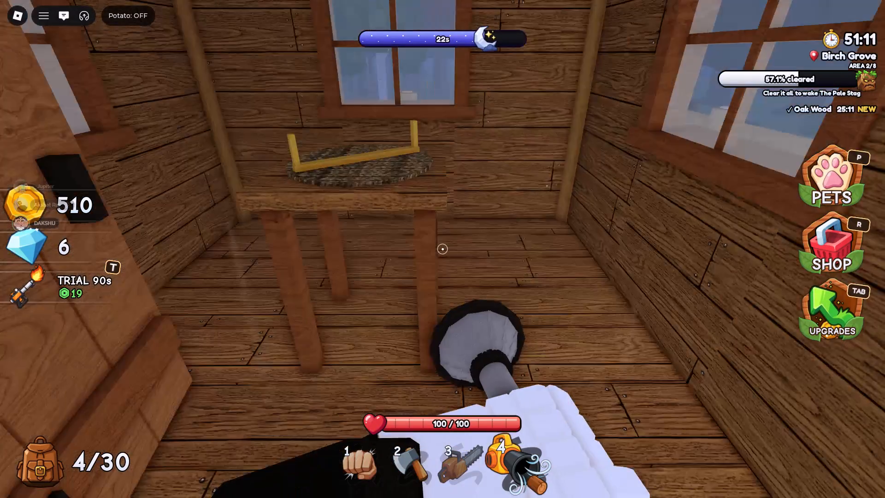